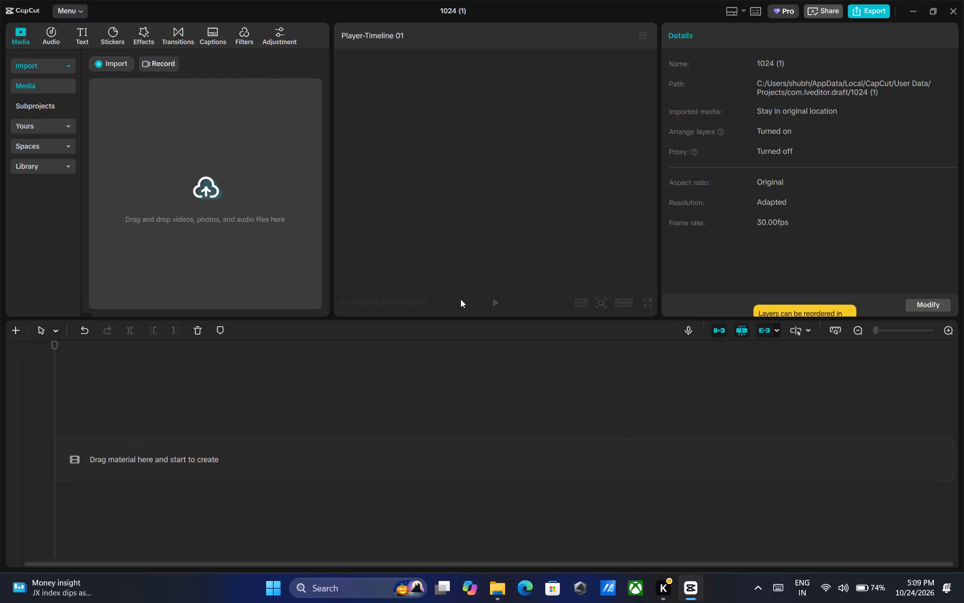
left_click(112, 60)
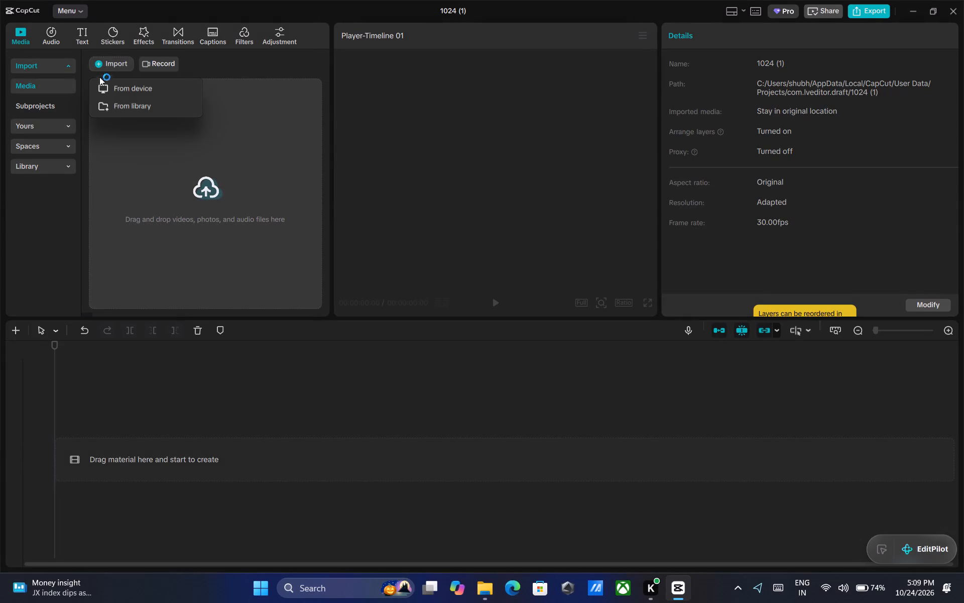
left_click(119, 87)
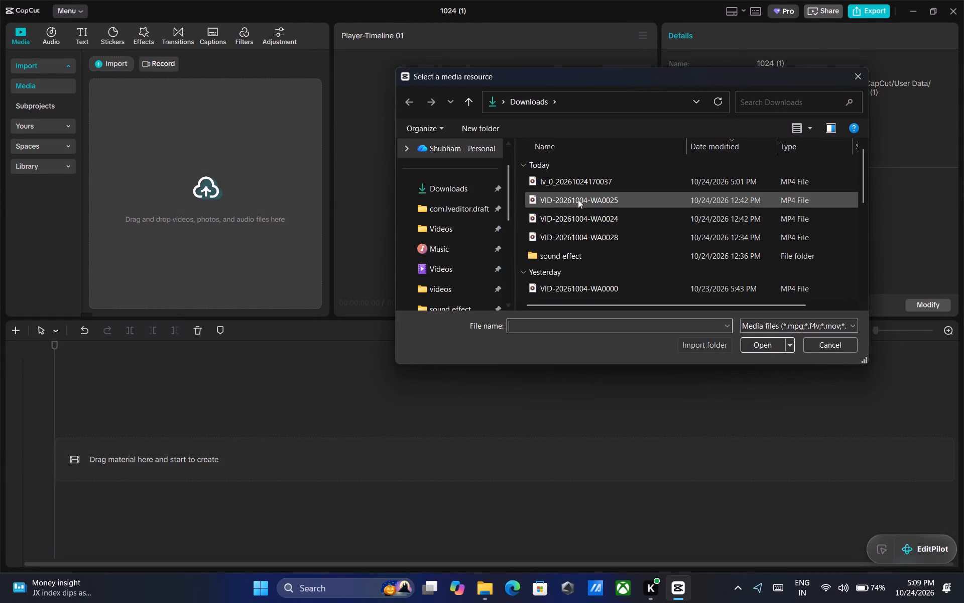
scroll(578, 199, "up", 3)
double_click(576, 180)
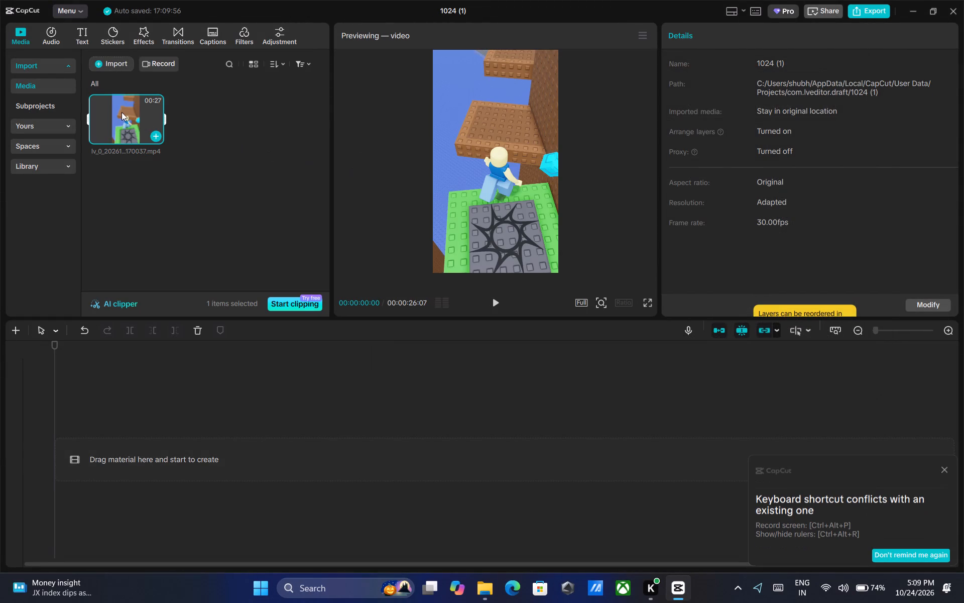
Import all the video clips from the "sound effect" folder in Downloads into the project media.
left_click(108, 63)
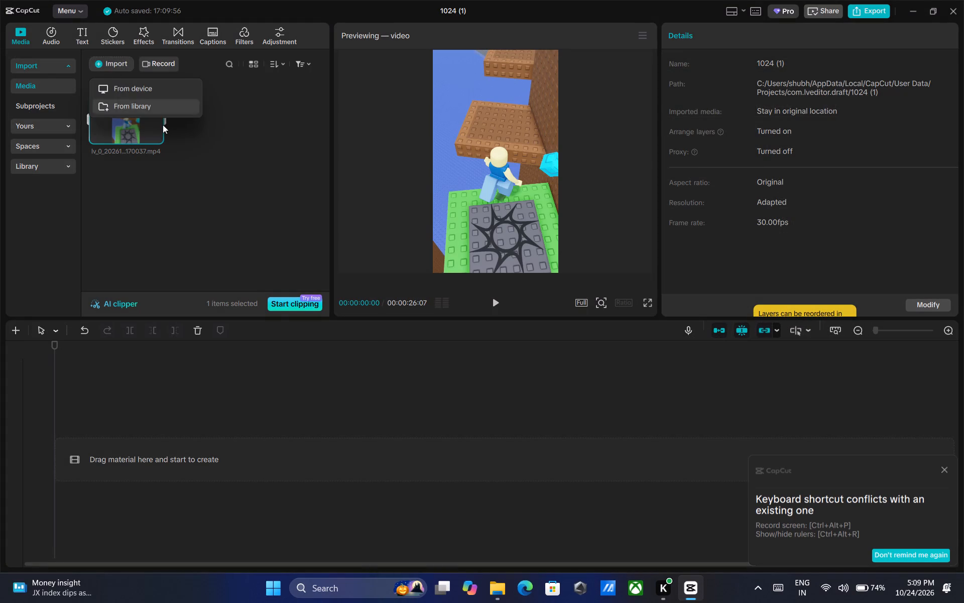
left_click(150, 83)
left_click(471, 238)
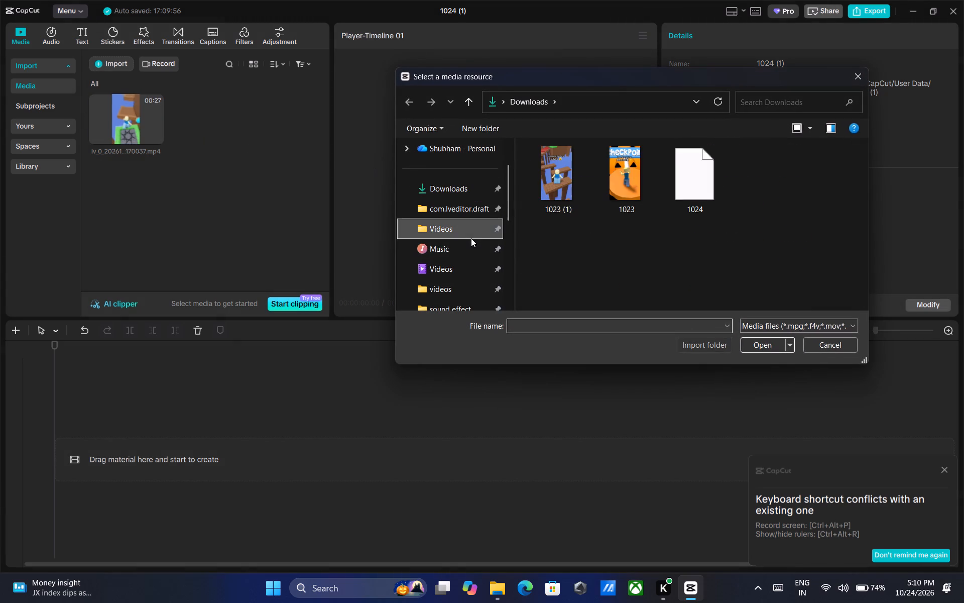
scroll(457, 243, "down", 2)
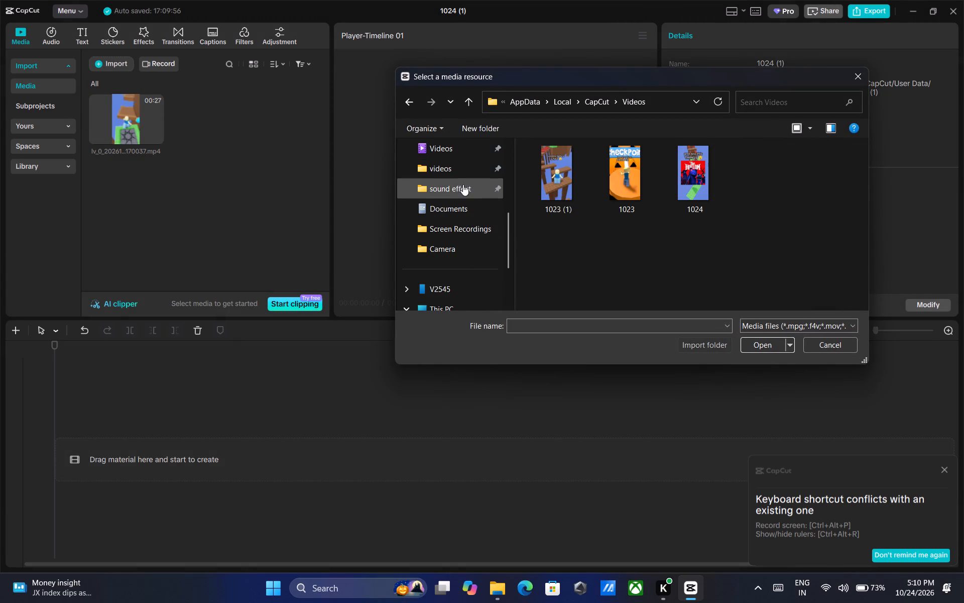
left_click(463, 171)
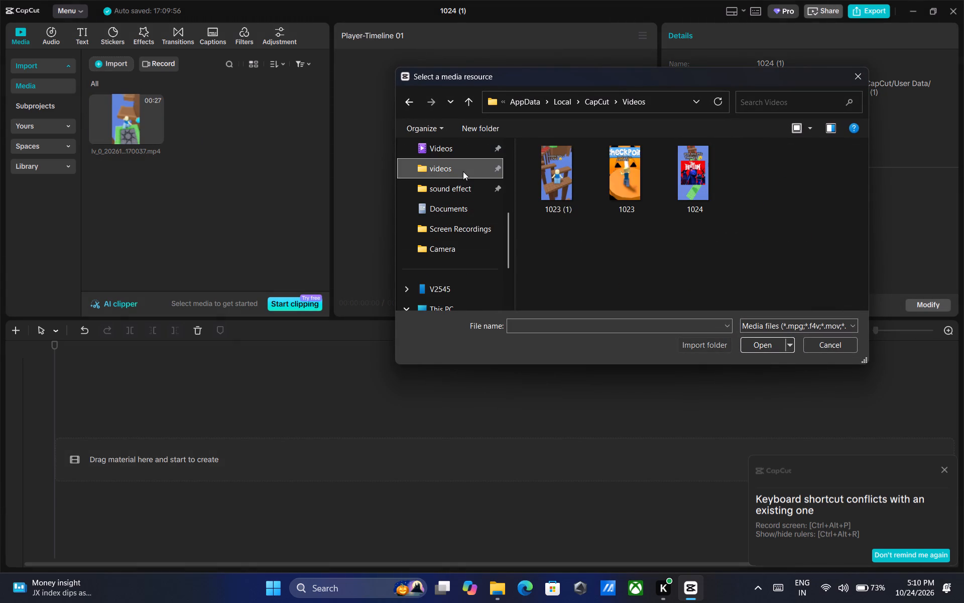
left_click(464, 194)
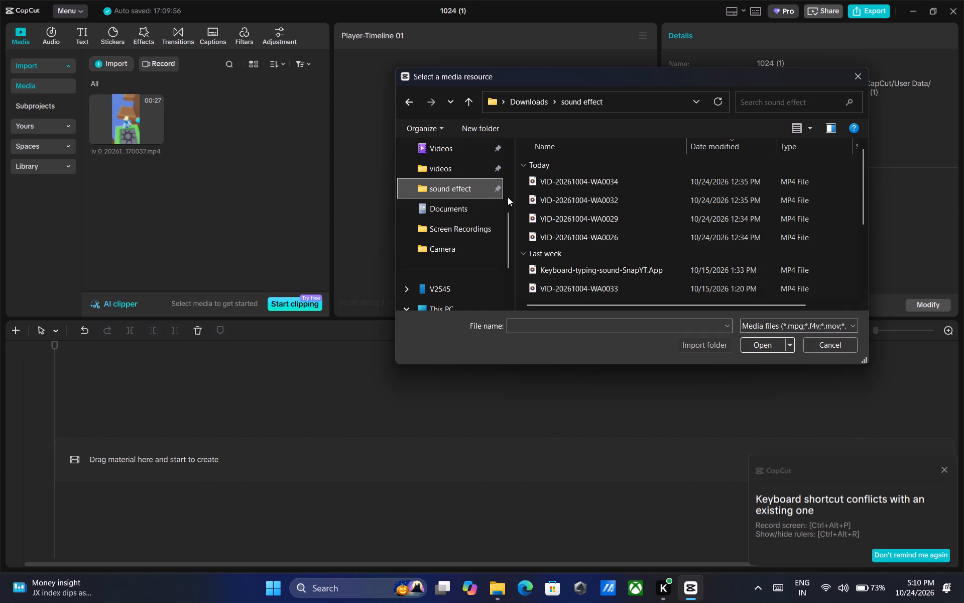
left_click_drag(522, 176, 568, 252)
scroll(549, 218, "down", 4)
scroll(565, 246, "up", 1)
scroll(566, 247, "down", 3)
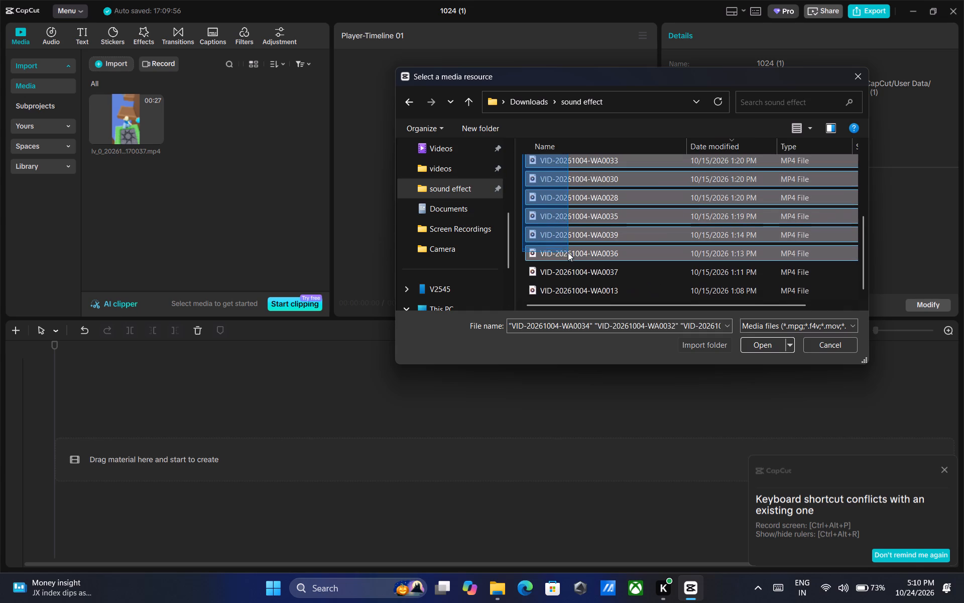
left_click_drag(568, 252, 586, 291)
scroll(596, 245, "up", 5)
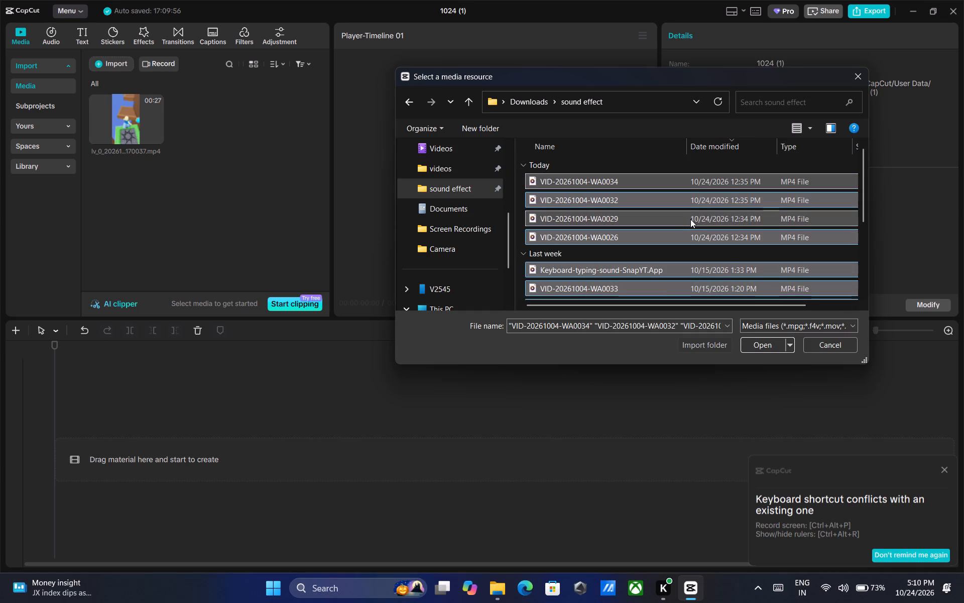
left_click(760, 348)
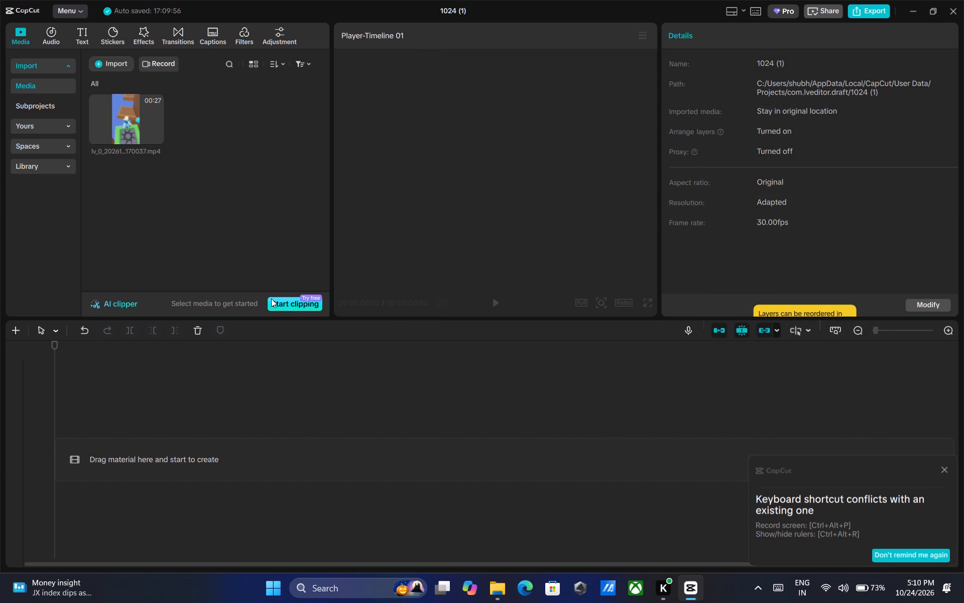
left_click(160, 134)
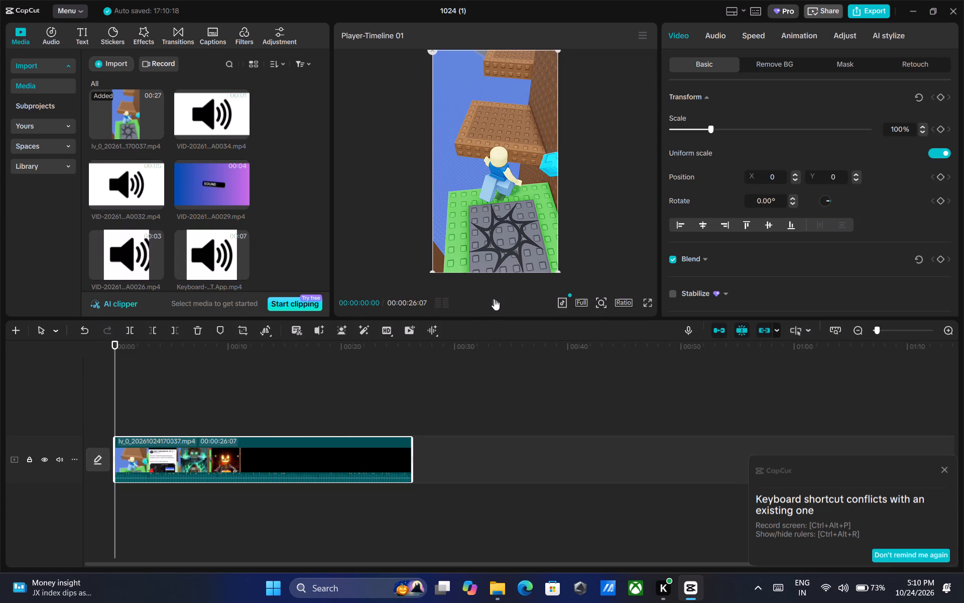
Play the opening briefly and raise the main video clip's volume to about 6.1 dB.
left_click(495, 299)
double_click(495, 299)
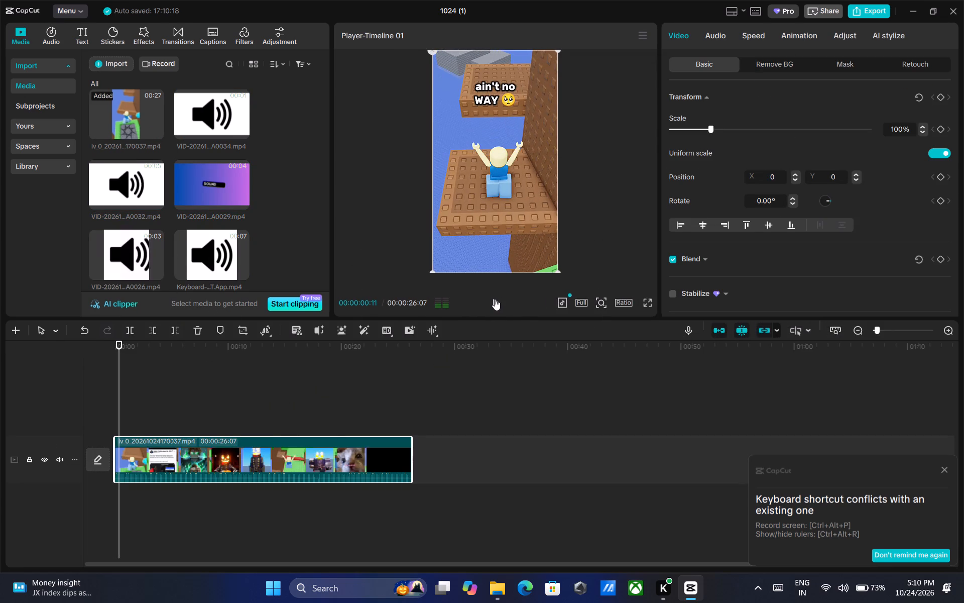
left_click(495, 299)
left_click(717, 27)
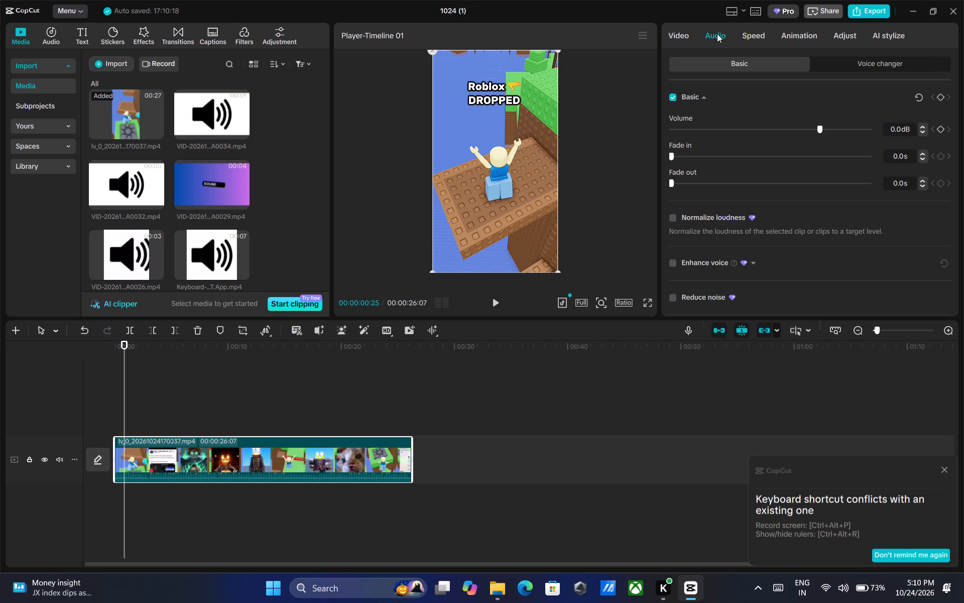
left_click_drag(820, 126, 832, 130)
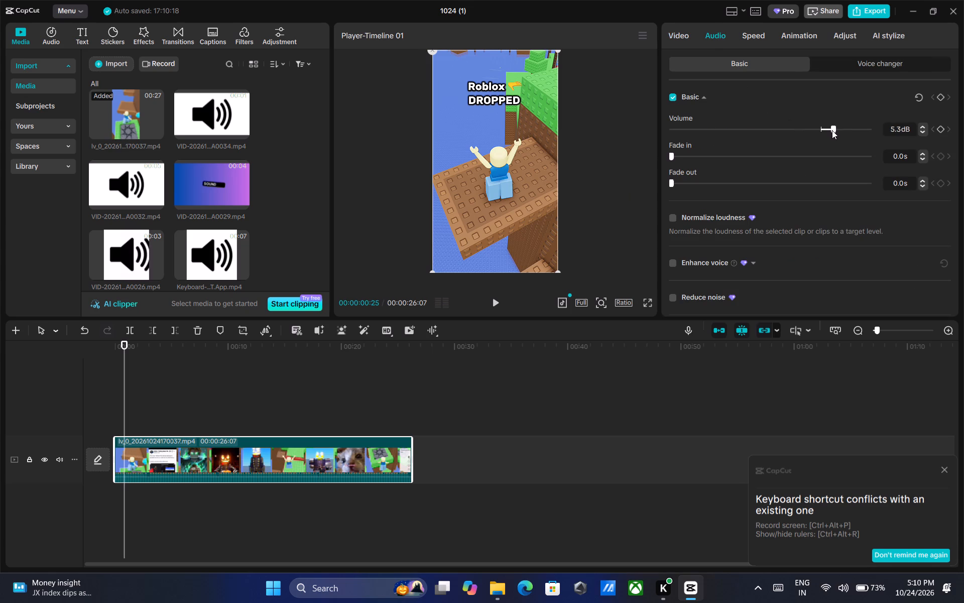
left_click_drag(832, 130, 832, 131)
Play back the opening at the new volume and park the playhead at 00:00:01:13 for a sound effect.
left_click(497, 302)
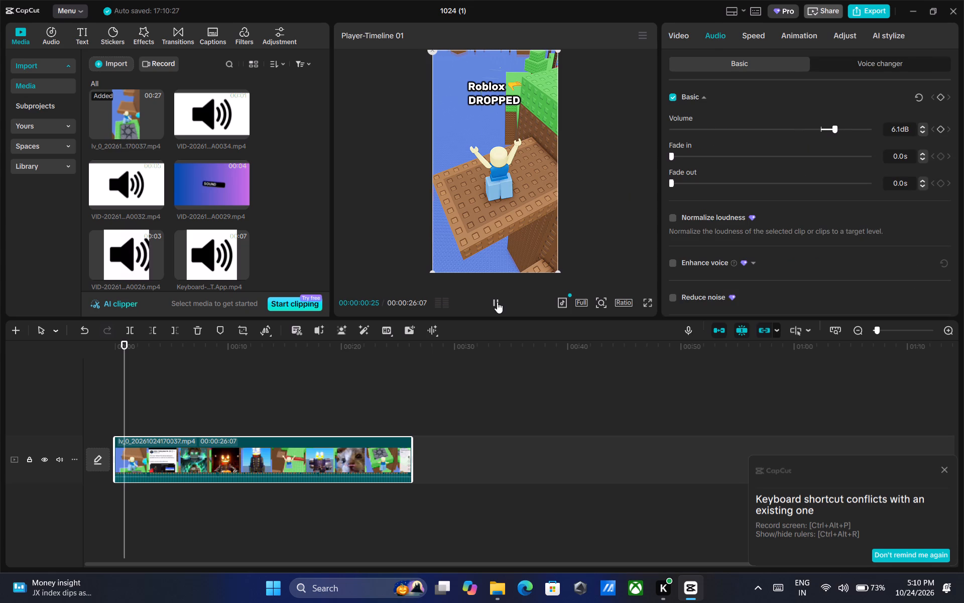
left_click(497, 302)
left_click(497, 302)
left_click(497, 302)
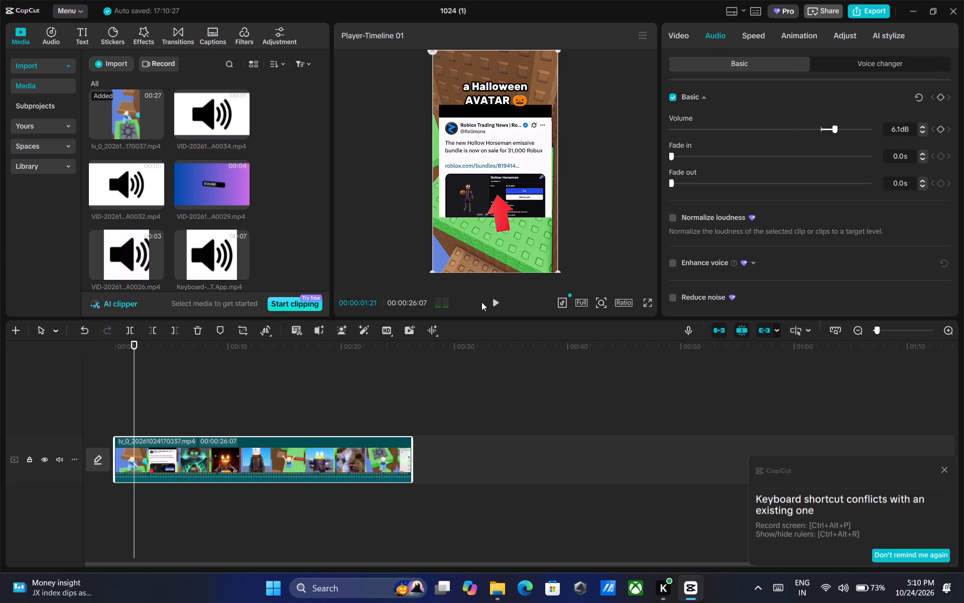
left_click_drag(135, 344, 127, 344)
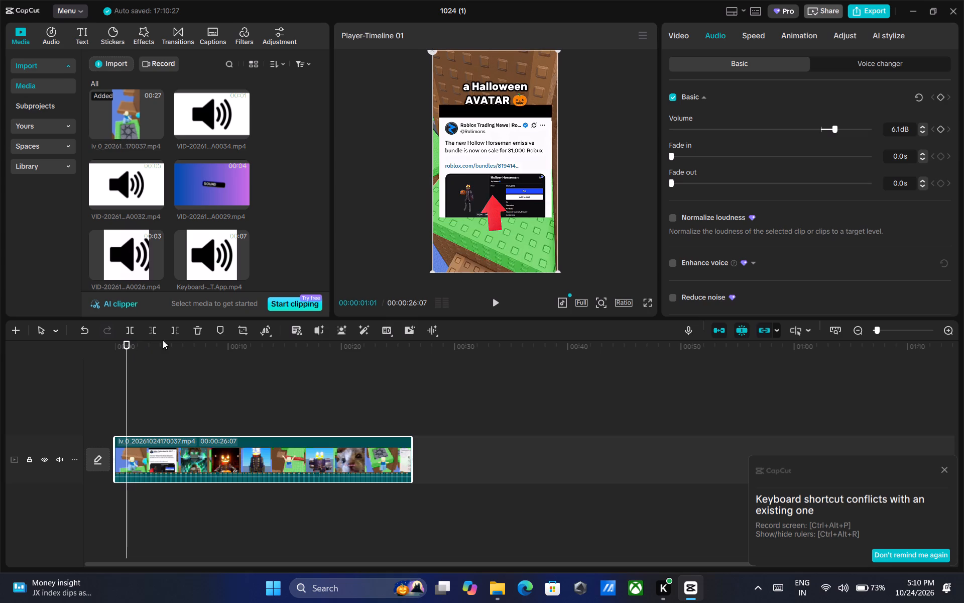
left_click(496, 305)
left_click(496, 305)
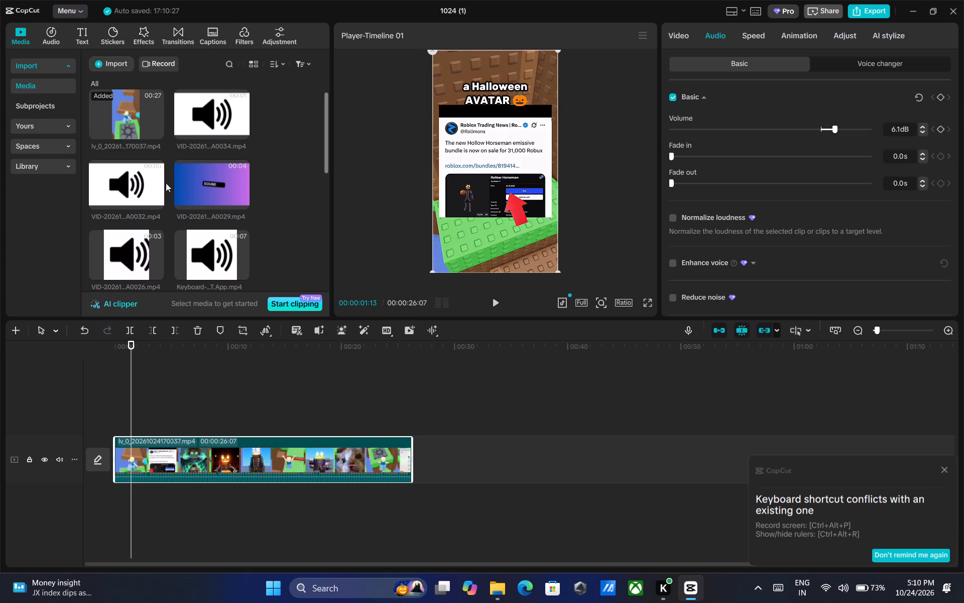
Audition the imported sound effect clips to choose one for the tweet screenshot moment.
left_click(216, 116)
left_click(135, 174)
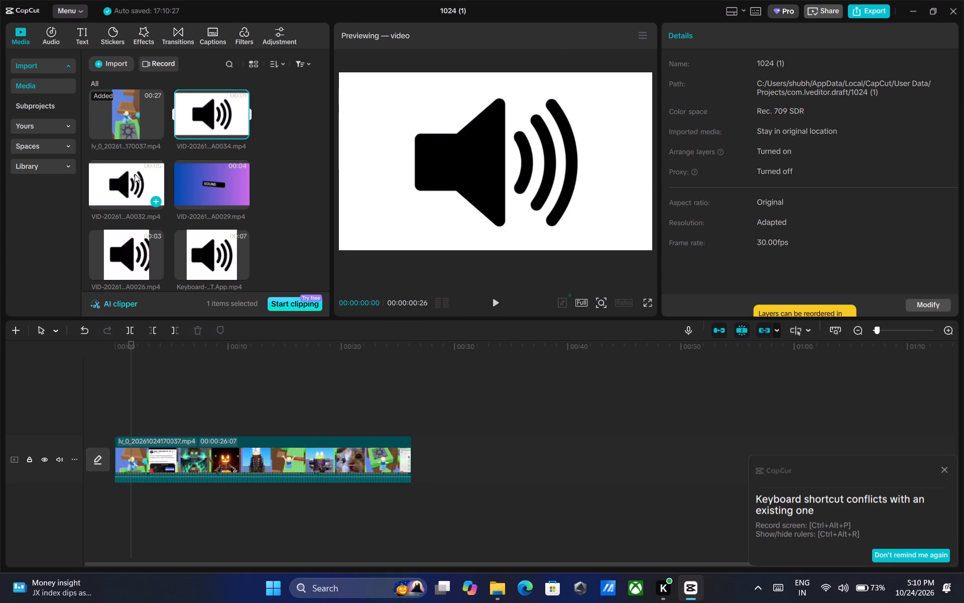
scroll(135, 185, "down", 2)
left_click(123, 140)
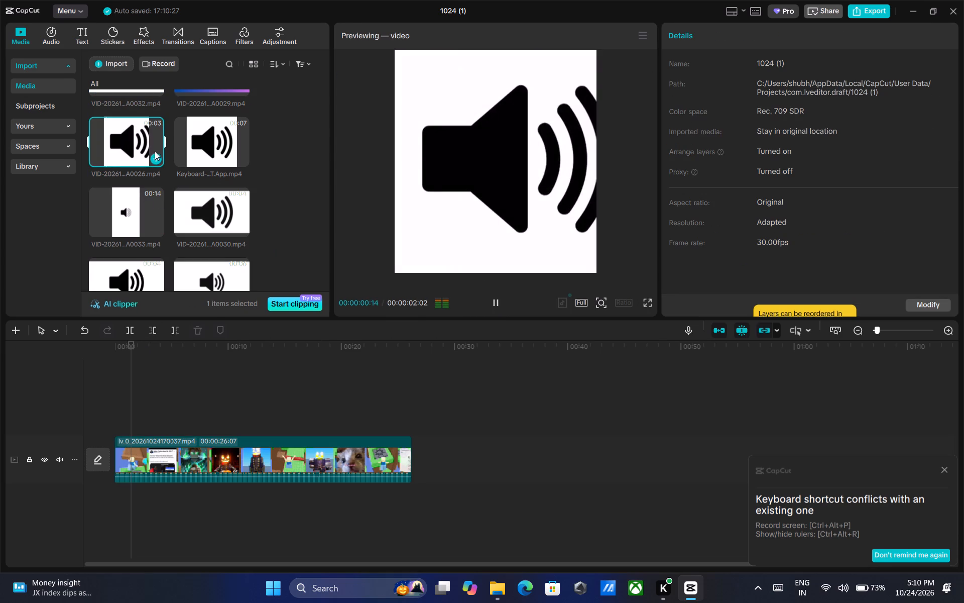
left_click(216, 143)
left_click(210, 214)
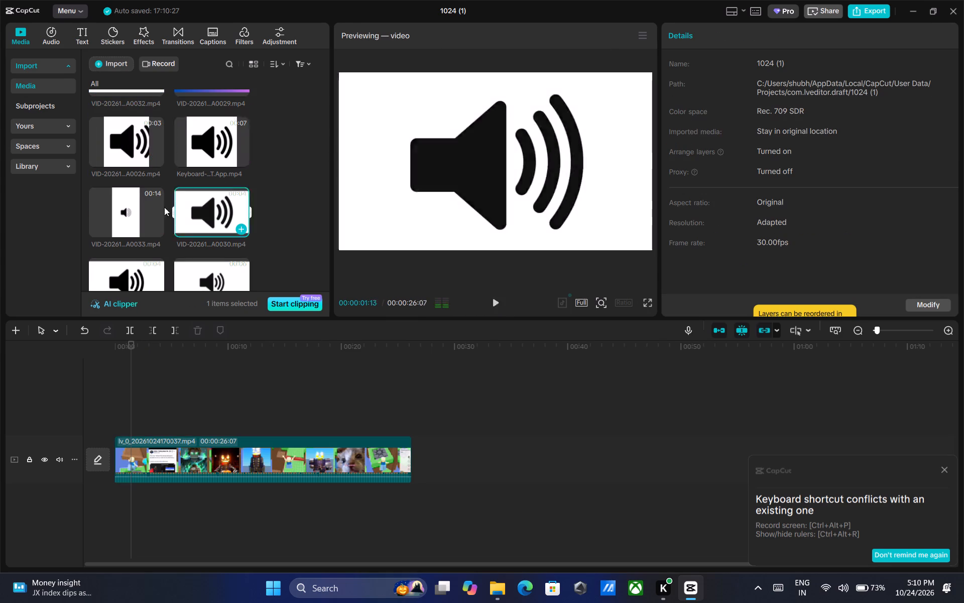
scroll(202, 209, "down", 1)
left_click(204, 222)
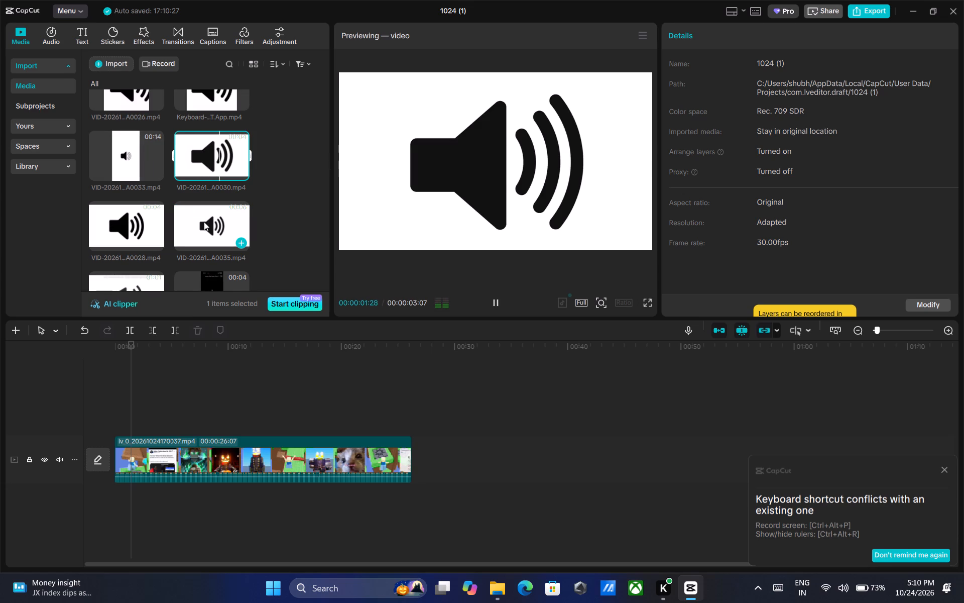
left_click(111, 222)
scroll(120, 218, "down", 2)
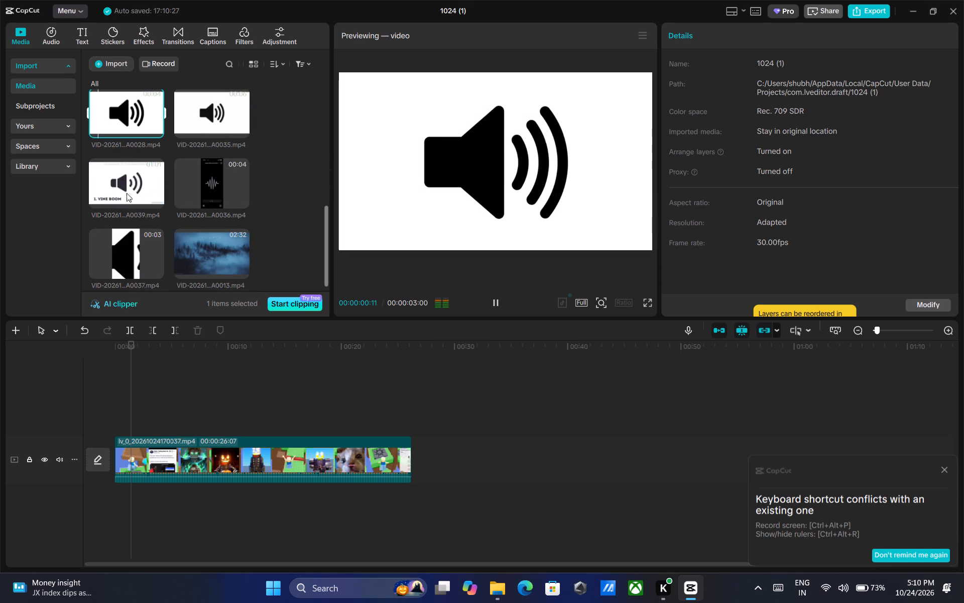
left_click(128, 177)
scroll(126, 177, "down", 1)
Place the vine boom clip VID-20261004-WA0039 on the timeline, starting at 00:00:01:13.
left_click_drag(126, 167, 155, 320)
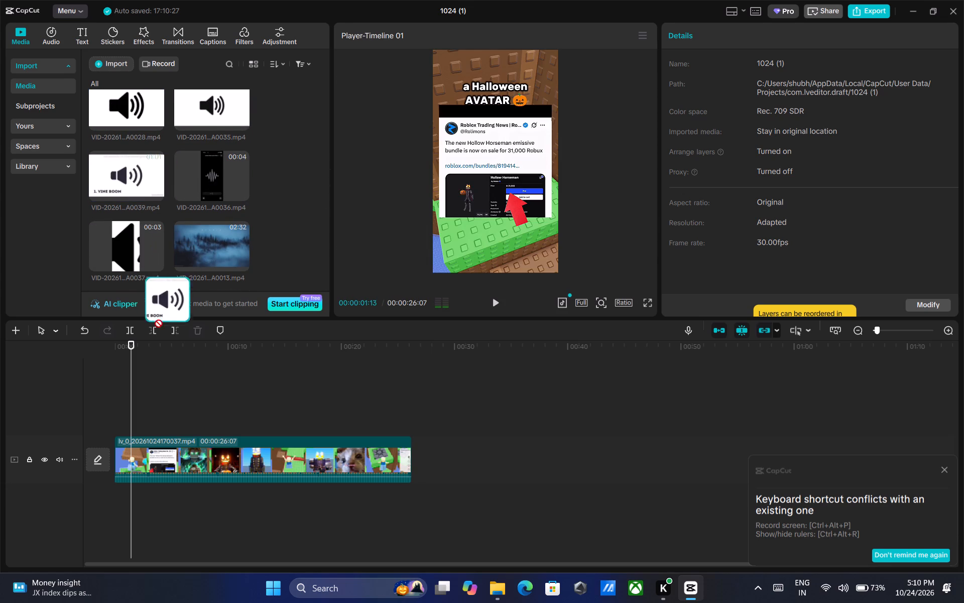
left_click_drag(155, 320, 133, 494)
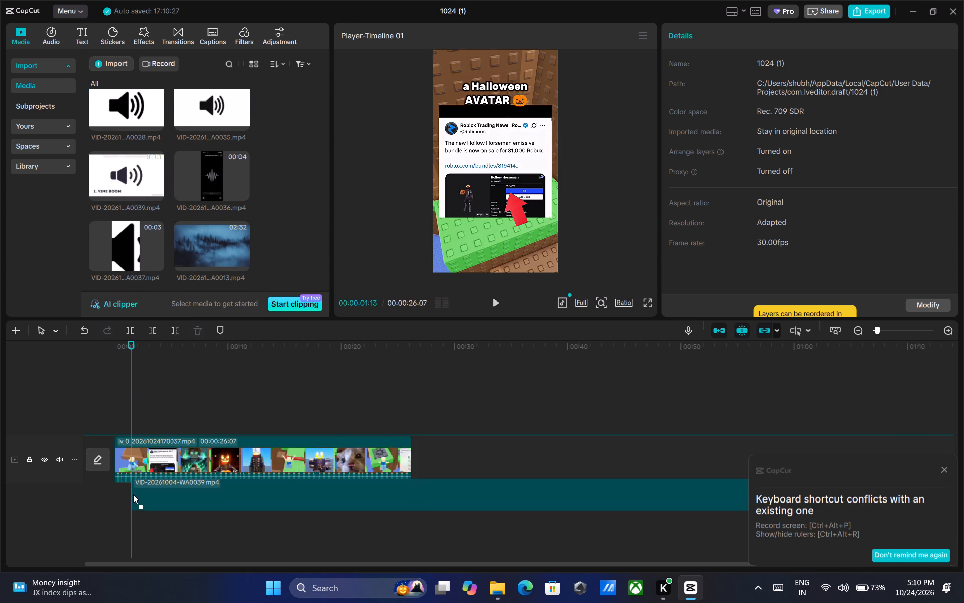
left_click_drag(133, 494, 133, 497)
Rearrange the tracks so the main video lies above the vine boom clip and covers its picture.
left_click_drag(154, 415, 157, 427)
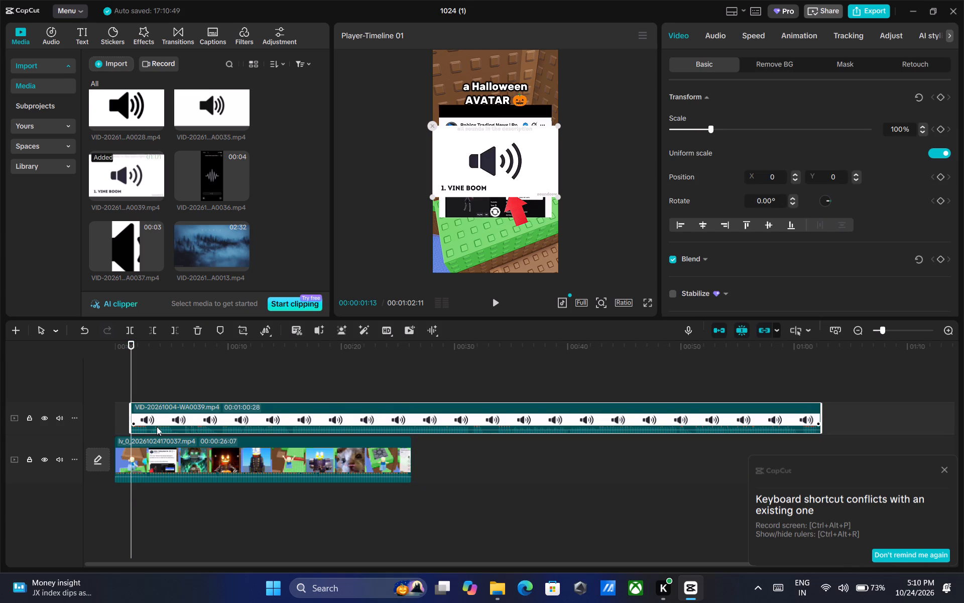
left_click_drag(157, 427, 154, 501)
left_click_drag(156, 453, 159, 430)
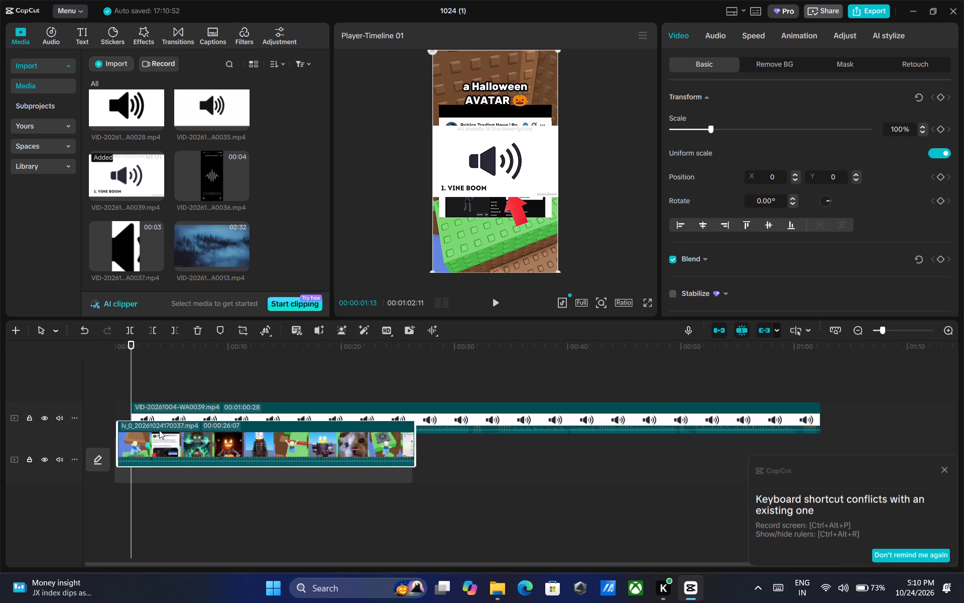
left_click_drag(159, 430, 159, 415)
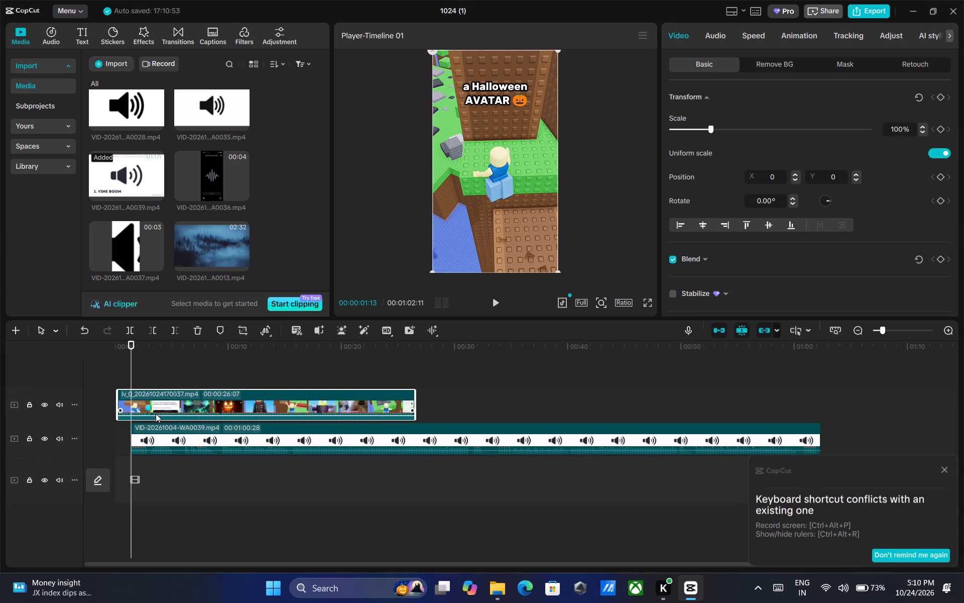
Play back the section with the vine boom sound and stop at 00:00:03:07.
left_click(495, 305)
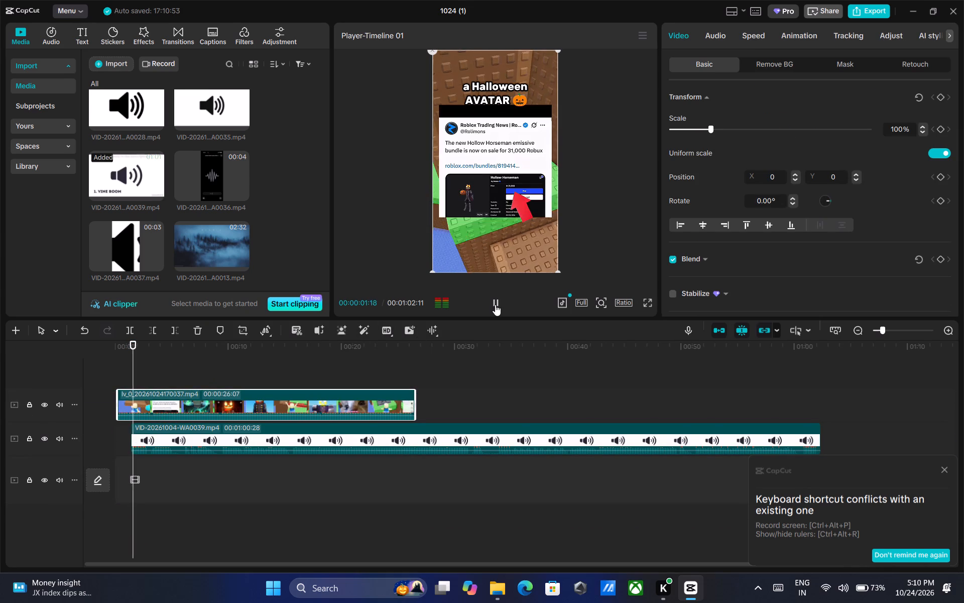
double_click(495, 305)
double_click(495, 305)
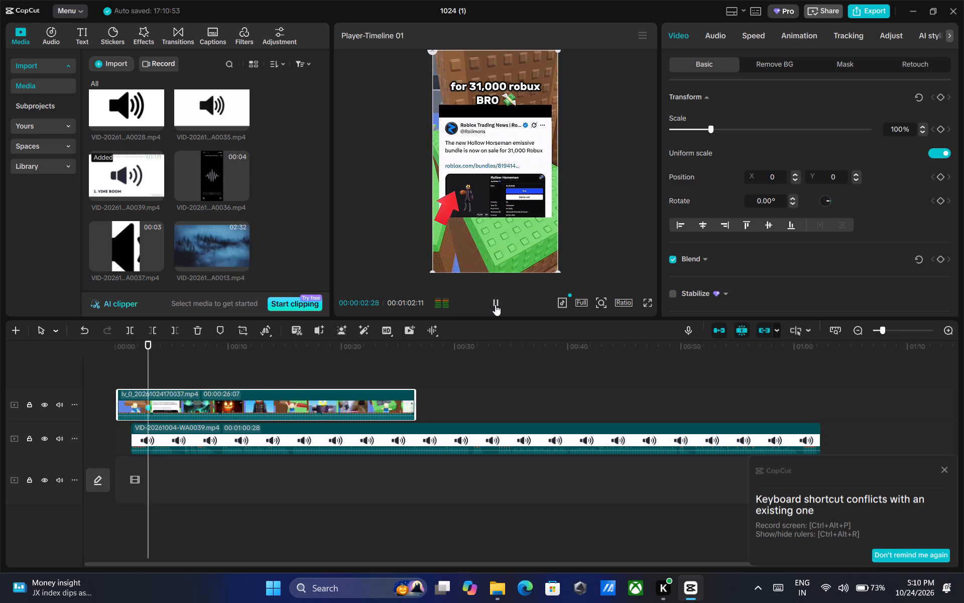
left_click(495, 305)
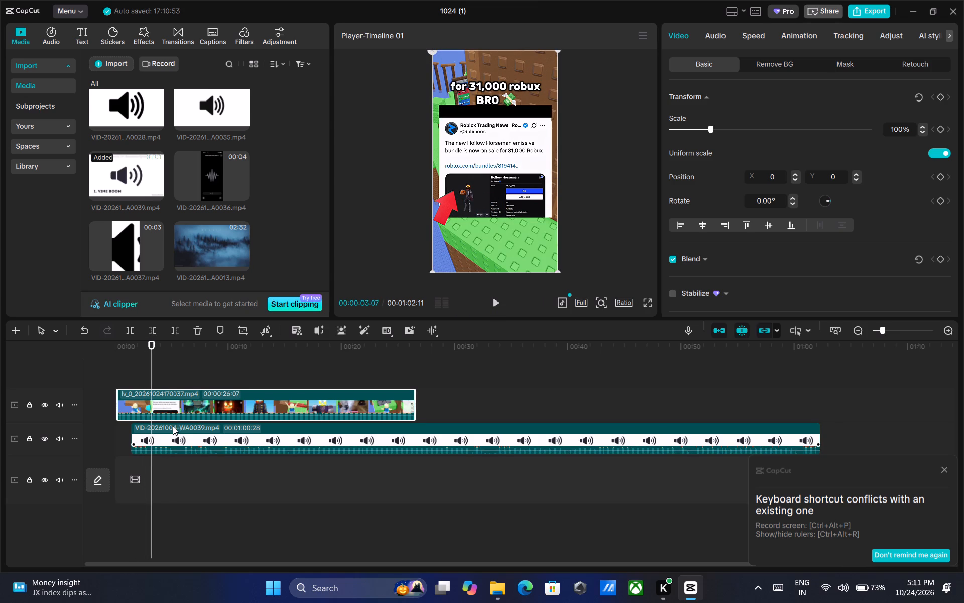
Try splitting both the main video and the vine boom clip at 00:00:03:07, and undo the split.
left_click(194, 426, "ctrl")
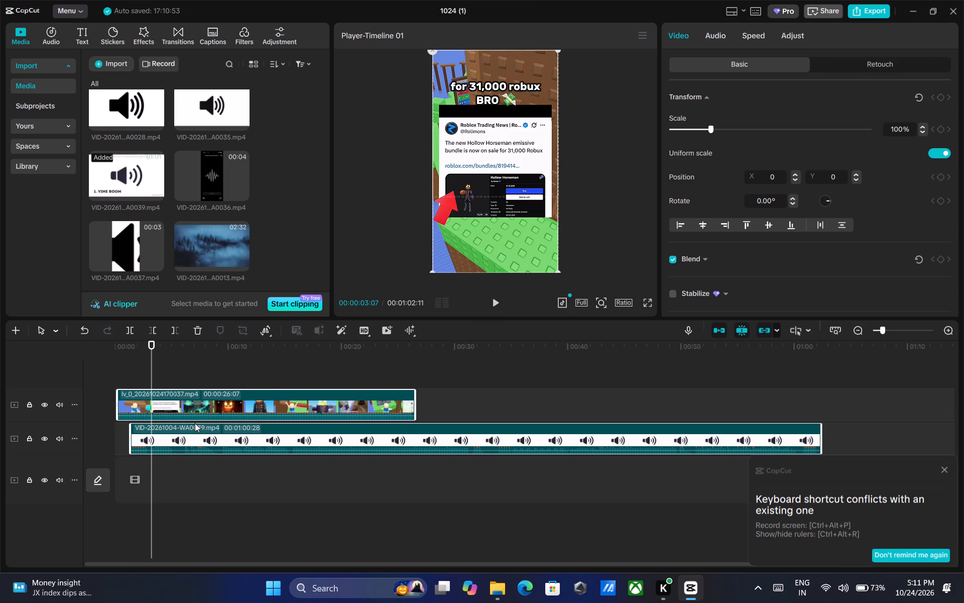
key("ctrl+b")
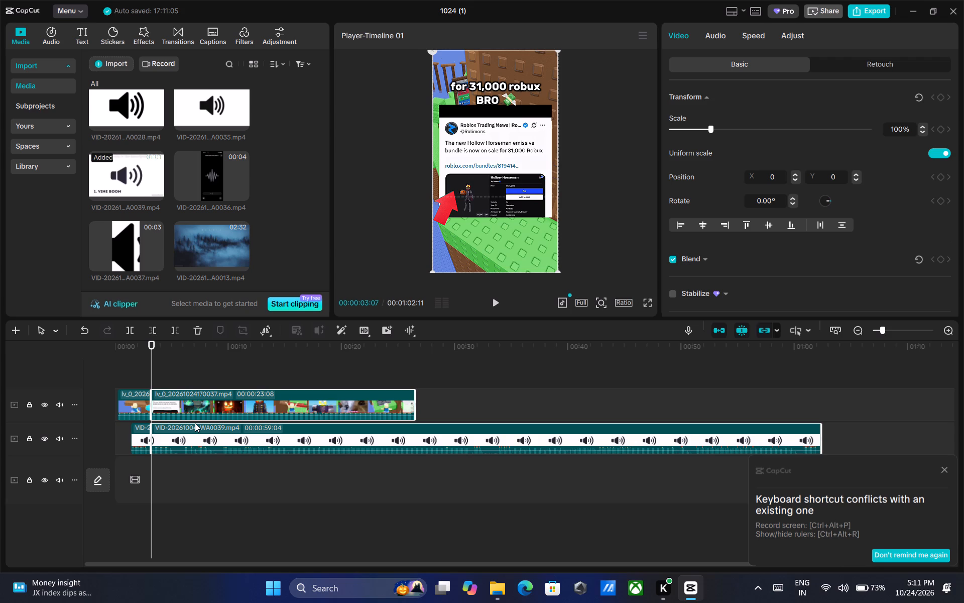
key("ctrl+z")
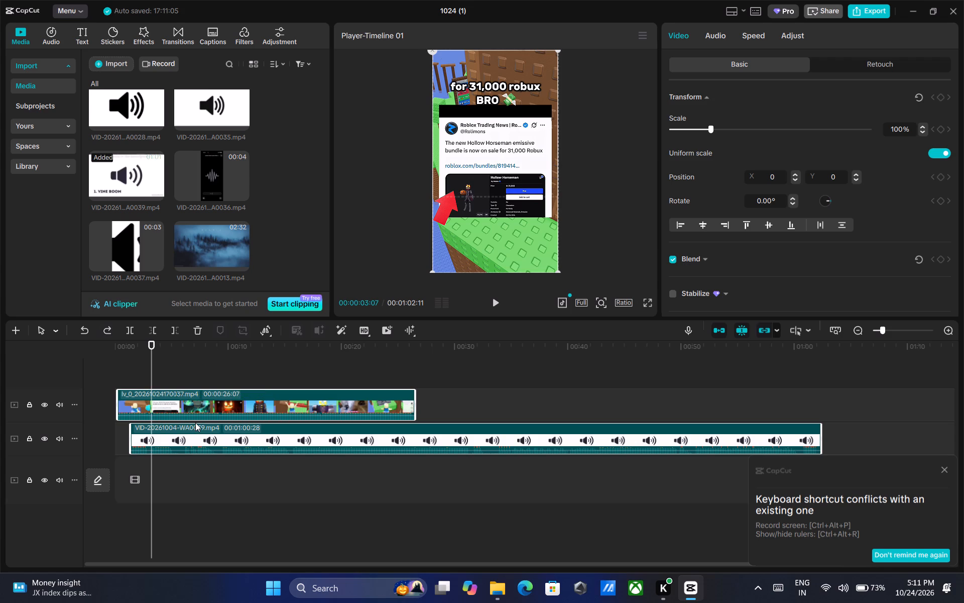
Split only the vine boom clip at 00:00:03:07 and delete the part after the cut.
left_click(194, 429)
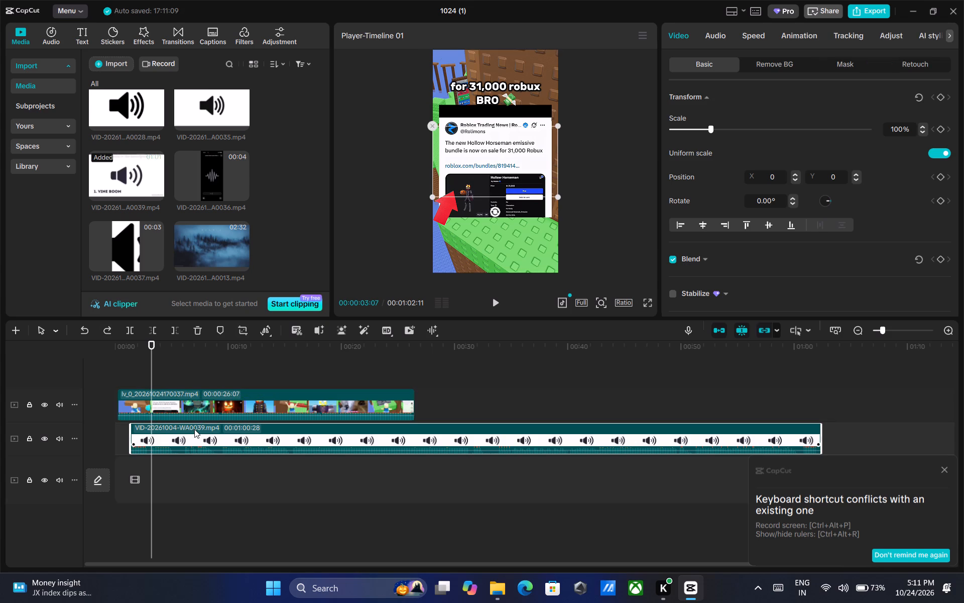
key("ctrl+b")
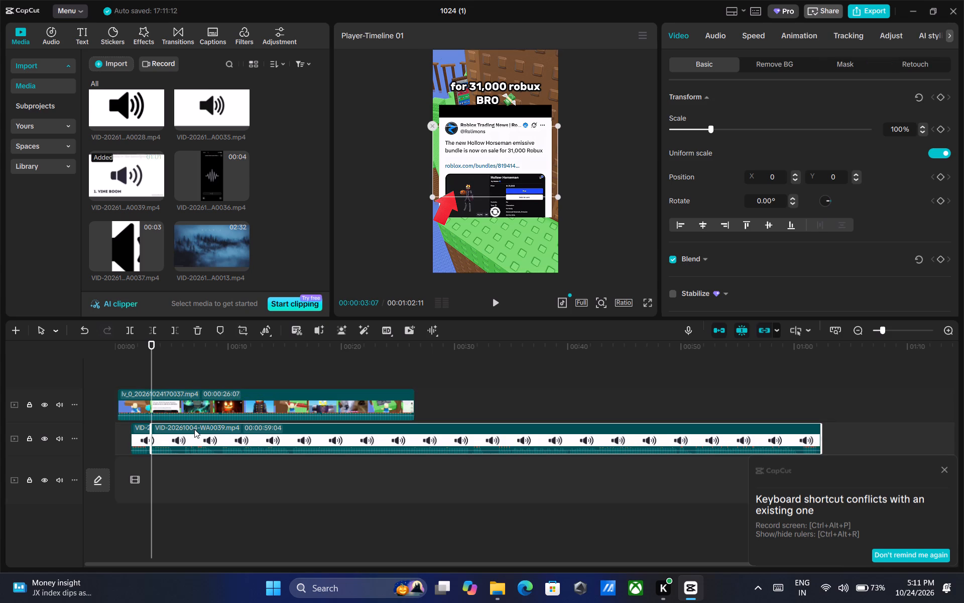
key("Delete")
Lower the volume of the remaining vine boom clip to -4.0 dB.
left_click(147, 432)
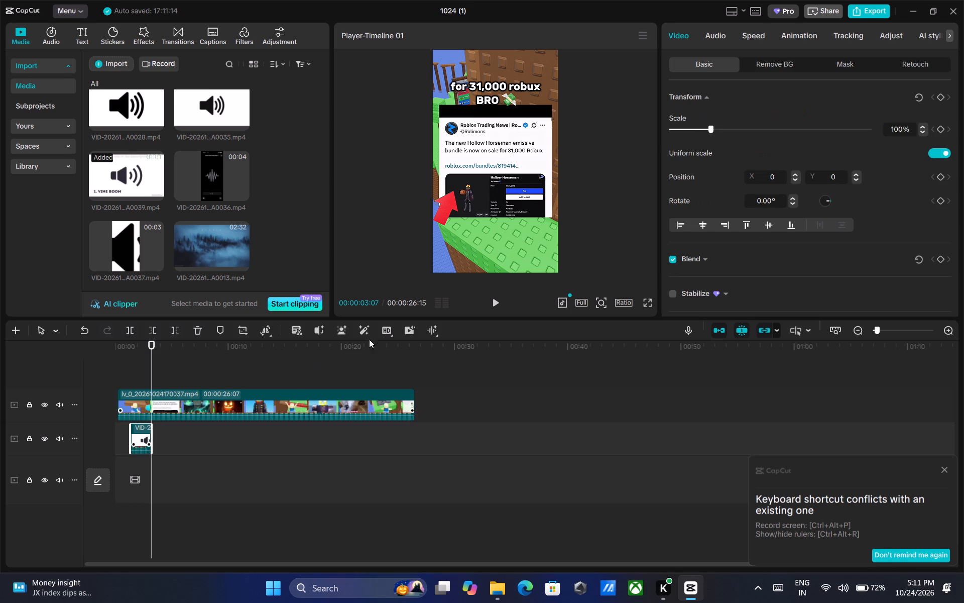
left_click(715, 35)
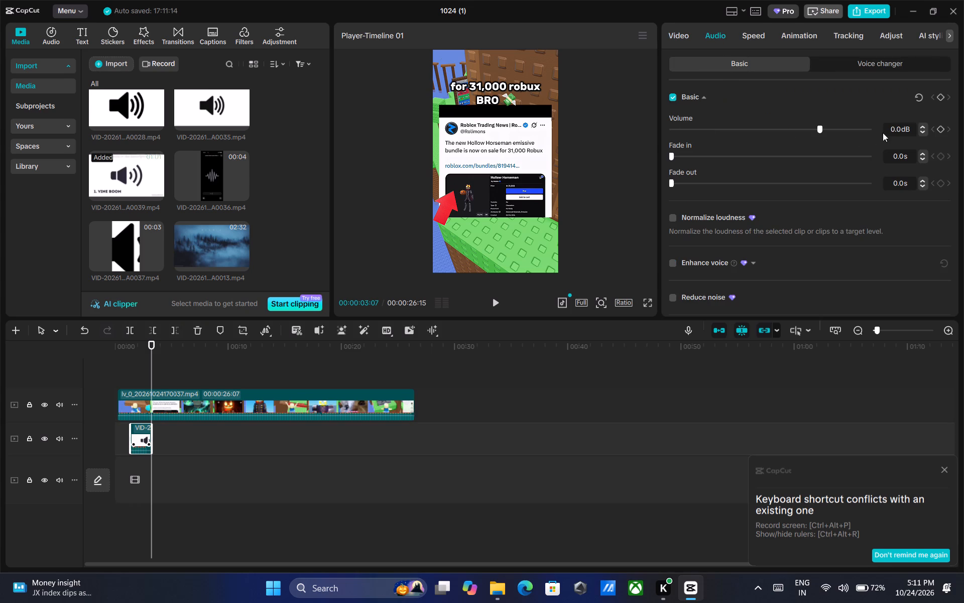
left_click_drag(818, 129, 811, 129)
left_click_drag(811, 129, 805, 136)
left_click_drag(805, 136, 807, 136)
Play back the video from 00:00:03:07 and stop at 00:00:05:09.
left_click(495, 304)
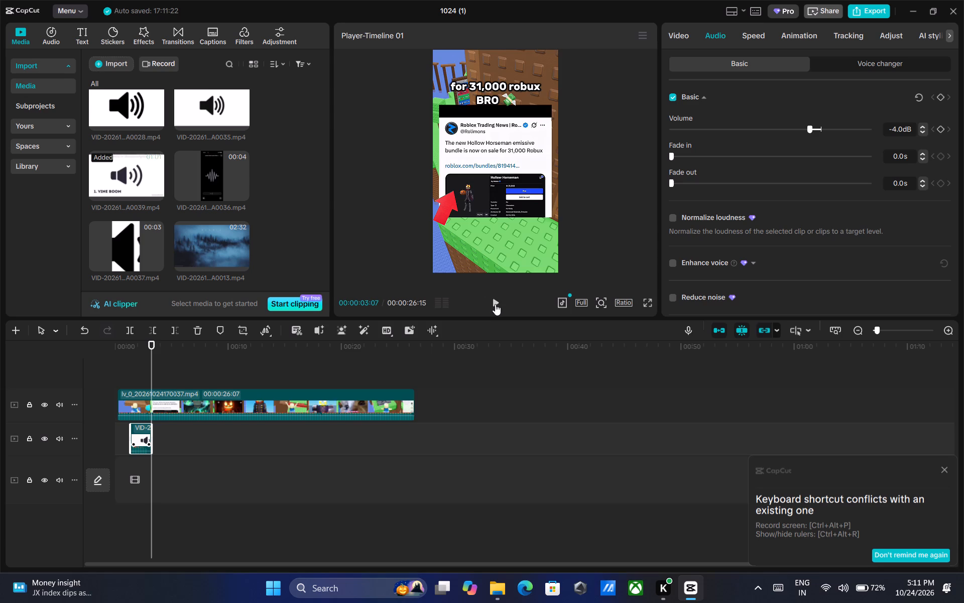
left_click(495, 304)
left_click(495, 304)
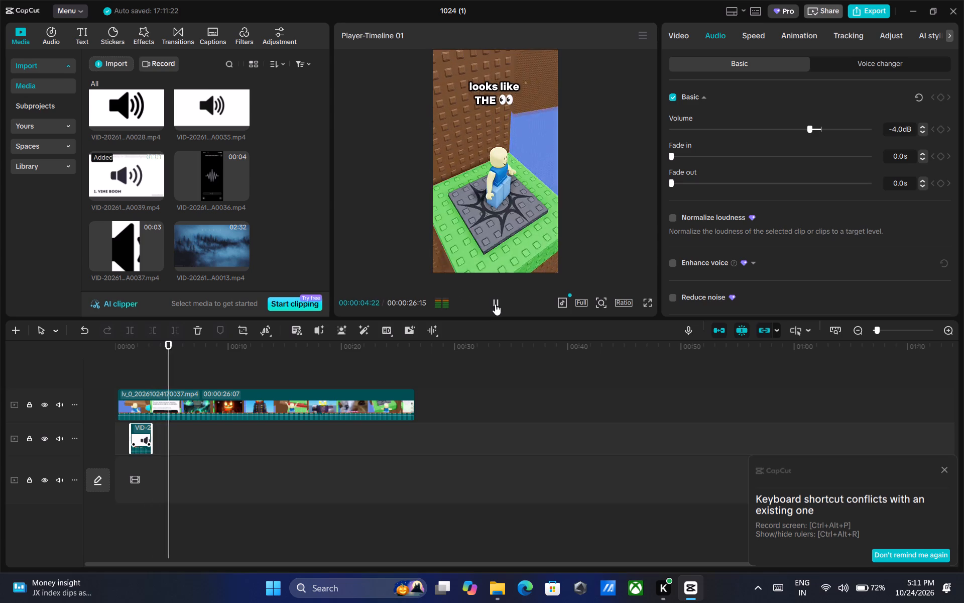
left_click(495, 304)
double_click(495, 304)
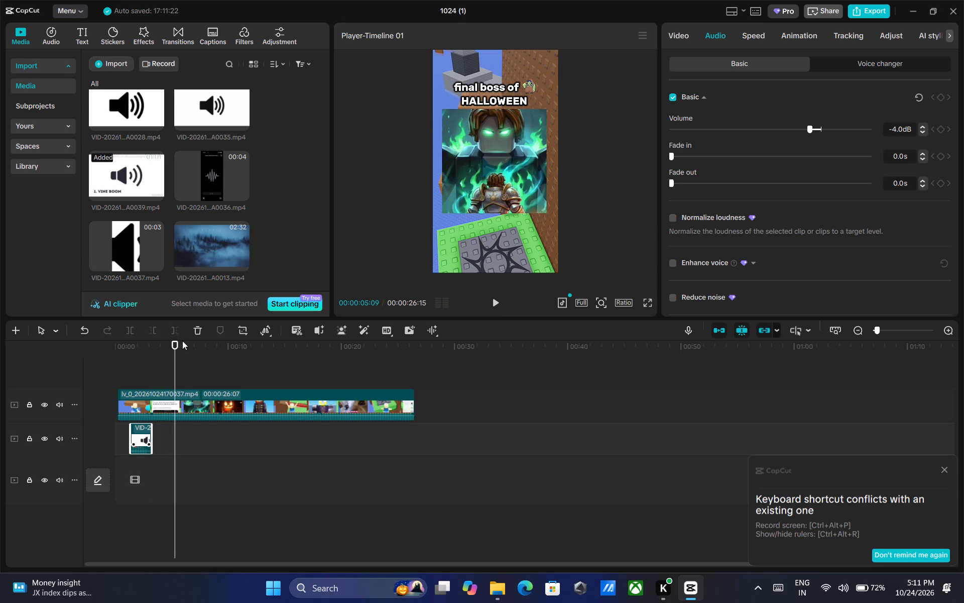
Add the 3-second sound clip ending in A0037 at 00:00:04:28 on the vine boom track, and shift it slightly earlier.
left_click(175, 342)
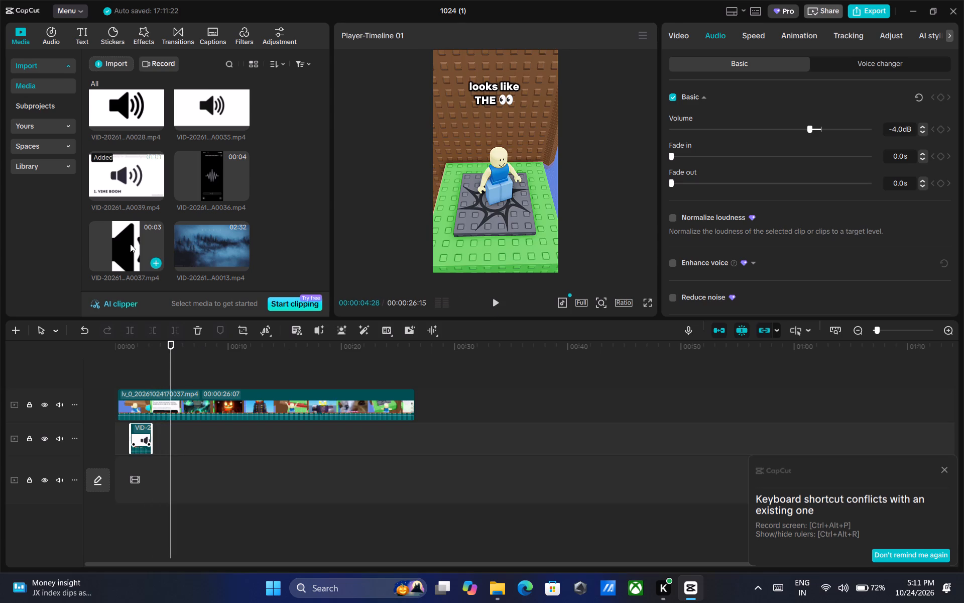
left_click(130, 244)
scroll(130, 244, "down", 1)
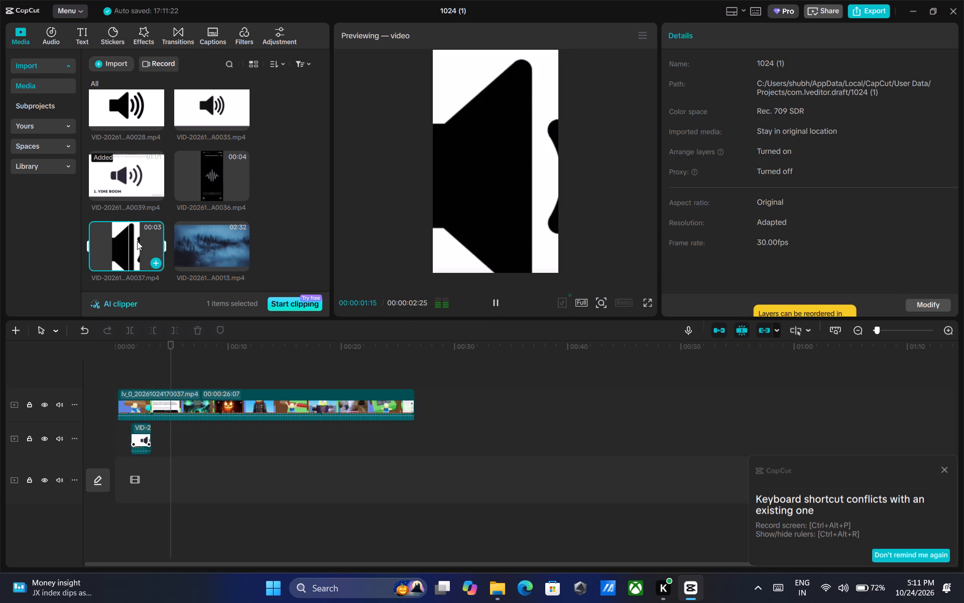
left_click_drag(137, 241, 169, 436)
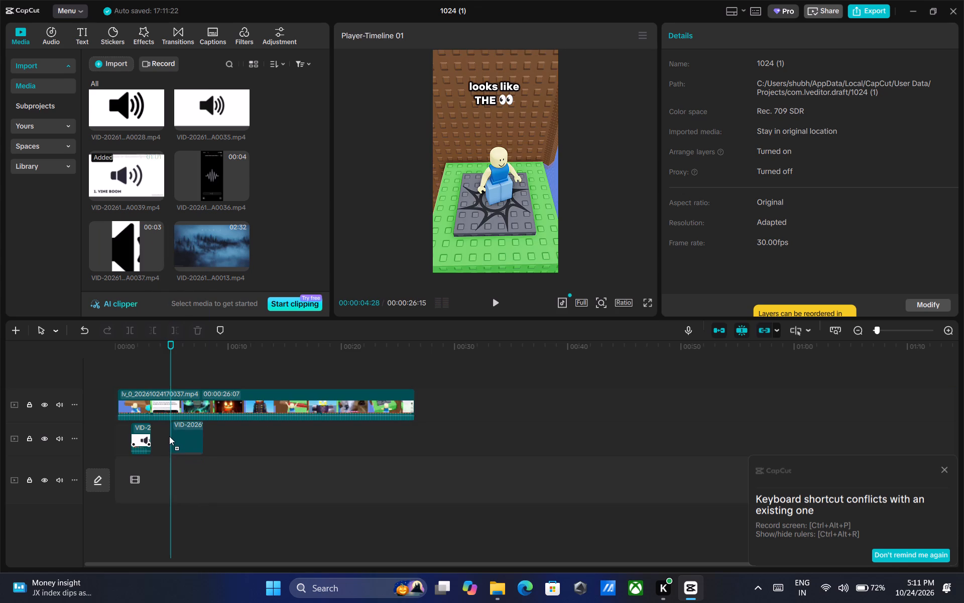
left_click_drag(169, 436, 169, 435)
left_click_drag(184, 433, 182, 432)
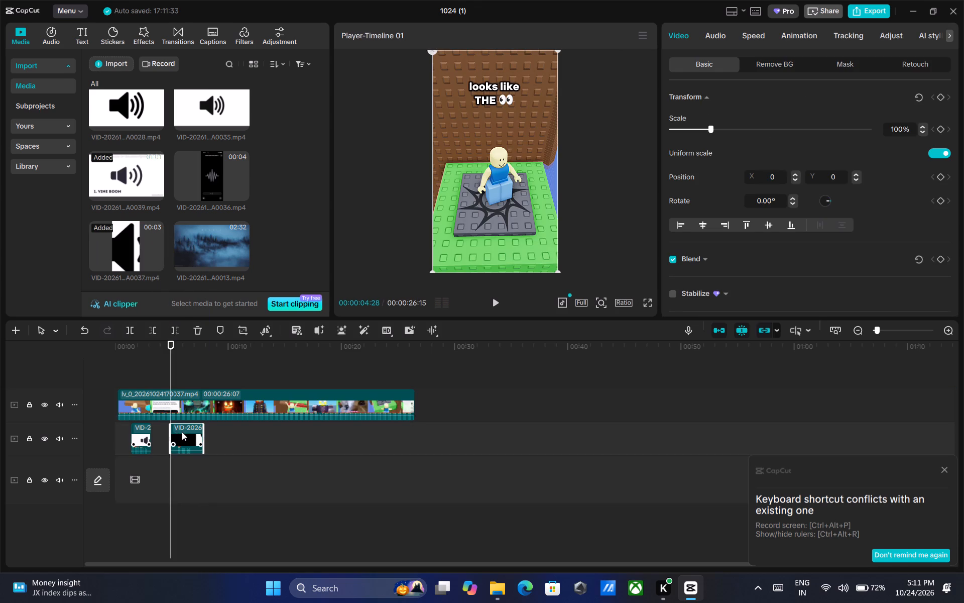
left_click_drag(182, 432, 179, 433)
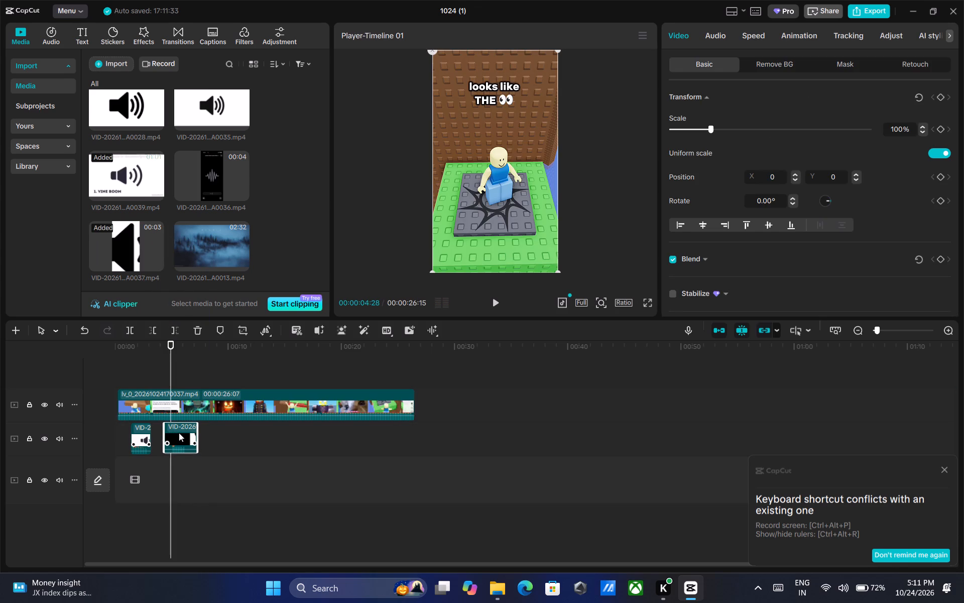
Lower the volume of the A0037 sound clip to -4.0 dB.
left_click(716, 41)
triple_click(921, 131)
triple_click(921, 131)
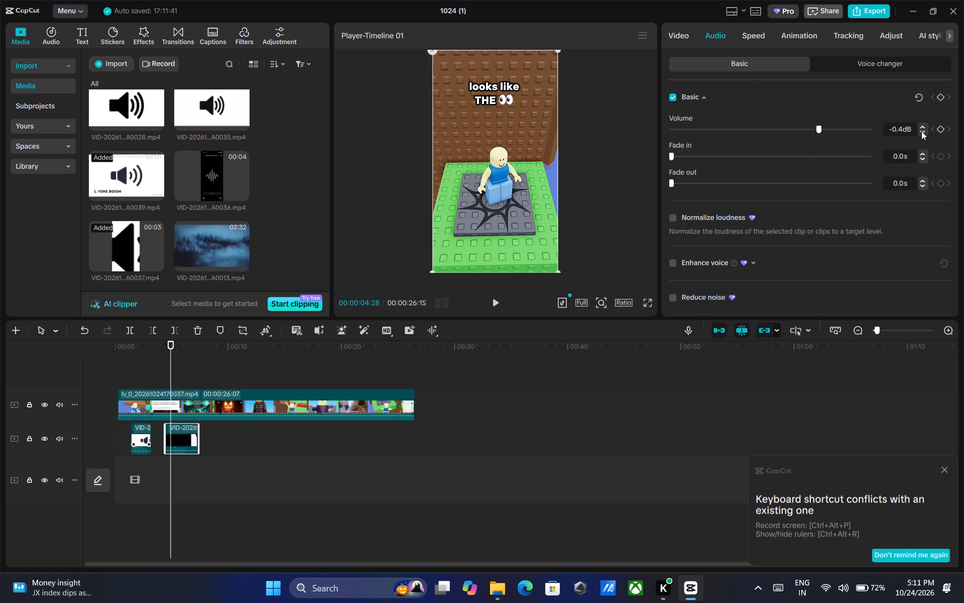
triple_click(921, 131)
triple_click(921, 131)
triple_click(921, 131)
triple_click(921, 131)
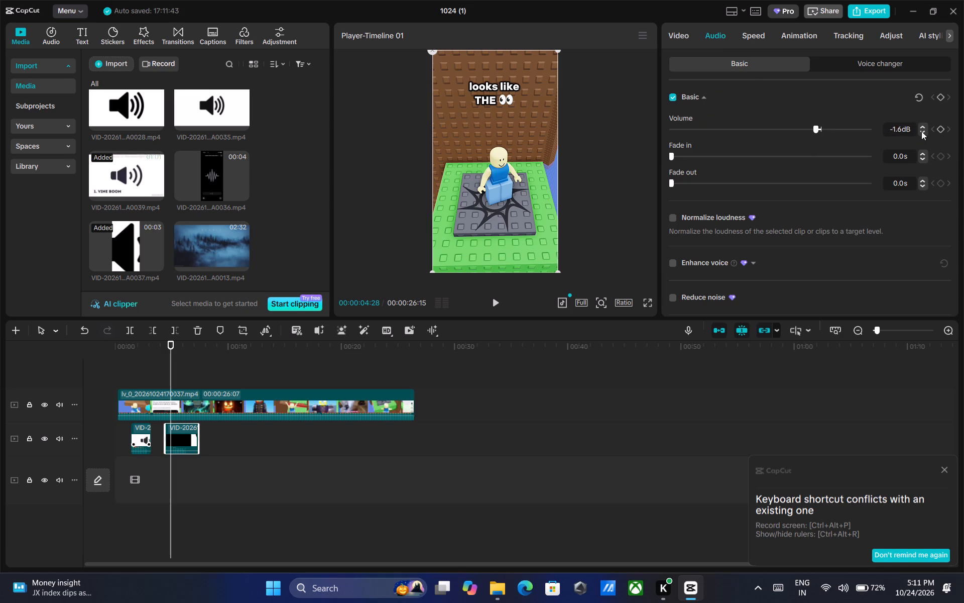
triple_click(921, 131)
triple_click(921, 131)
triple_click(921, 131)
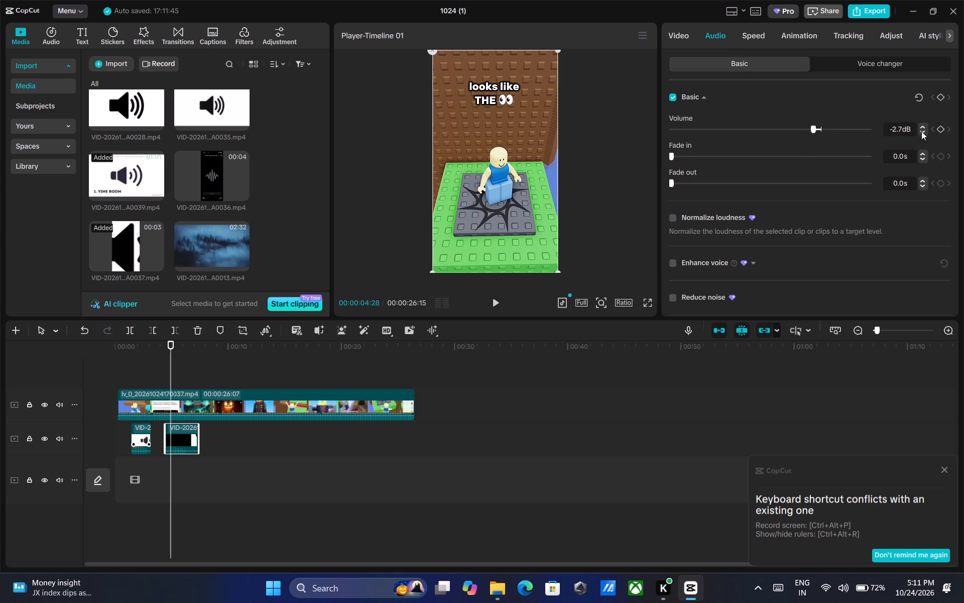
triple_click(921, 131)
triple_click(921, 131)
triple_click(921, 131)
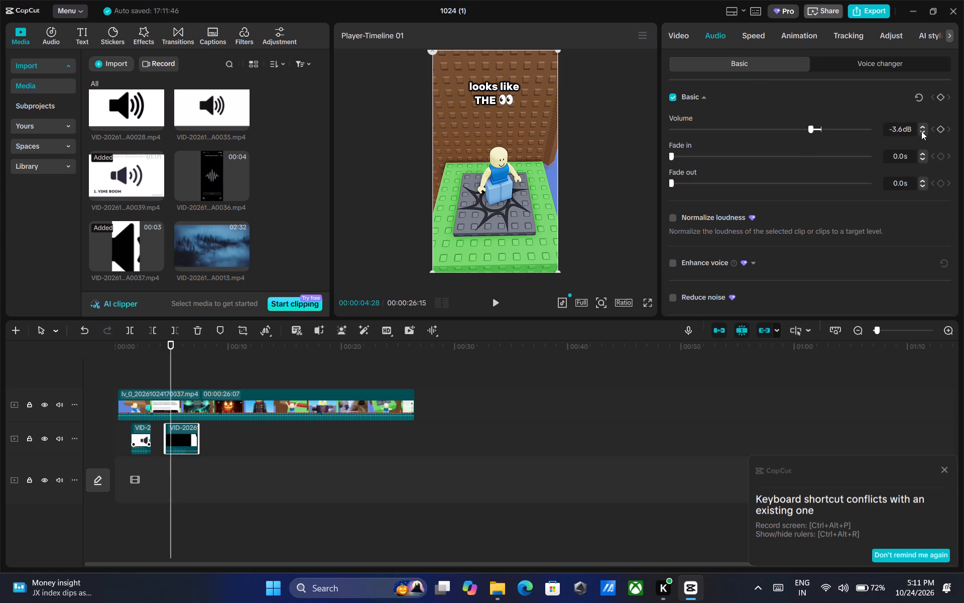
triple_click(921, 131)
left_click(921, 131)
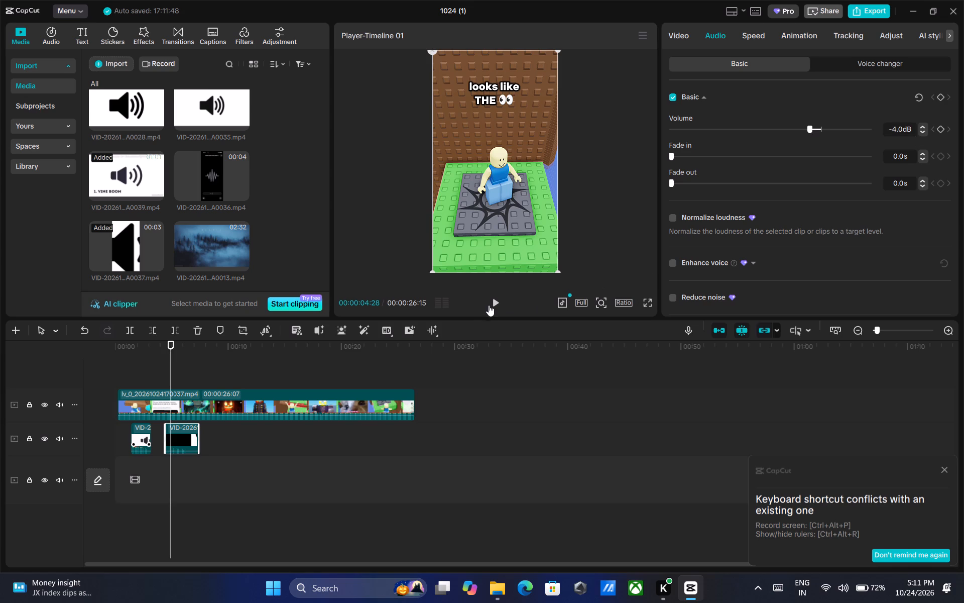
Play back the section with the A0037 sound and set the playhead to 00:00:06:15.
left_click(495, 299)
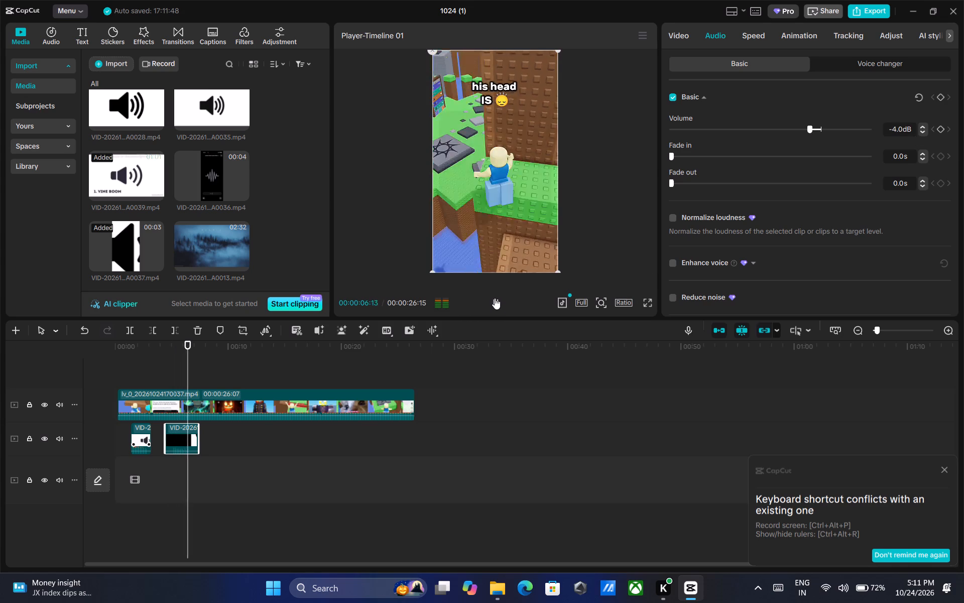
left_click(495, 298)
left_click_drag(194, 340, 188, 339)
Audition the imported sound clips A0036, A0035, A0030, A0026, Keyboard and A0032 to choose the next effect.
left_click(211, 179)
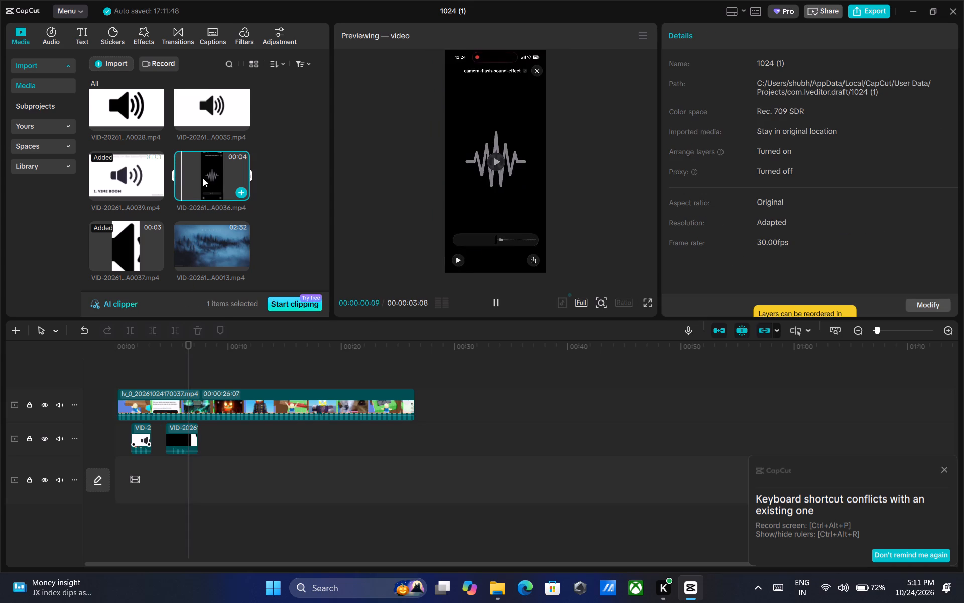
left_click(204, 113)
scroll(206, 160, "up", 2)
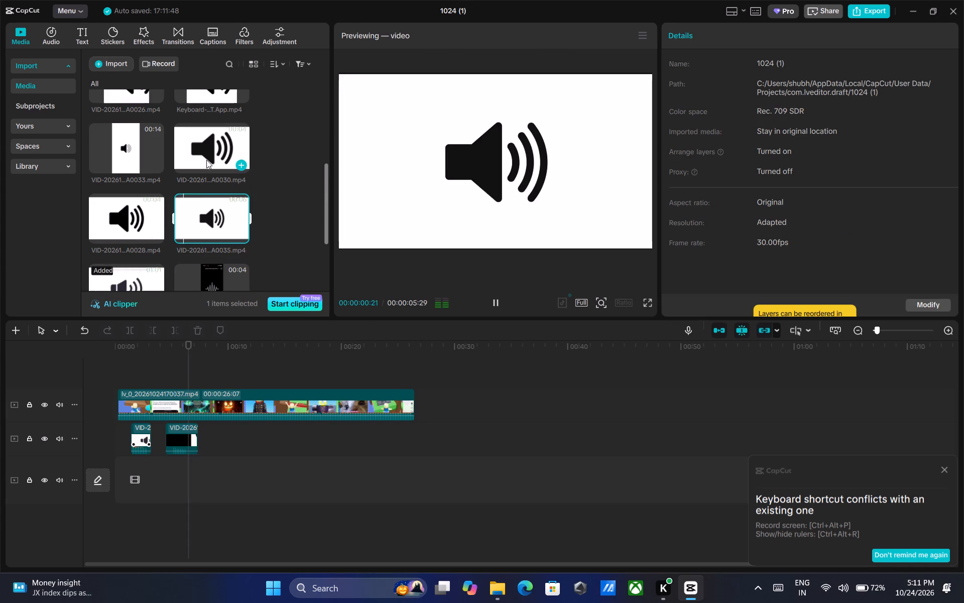
left_click(207, 143)
scroll(202, 142, "up", 2)
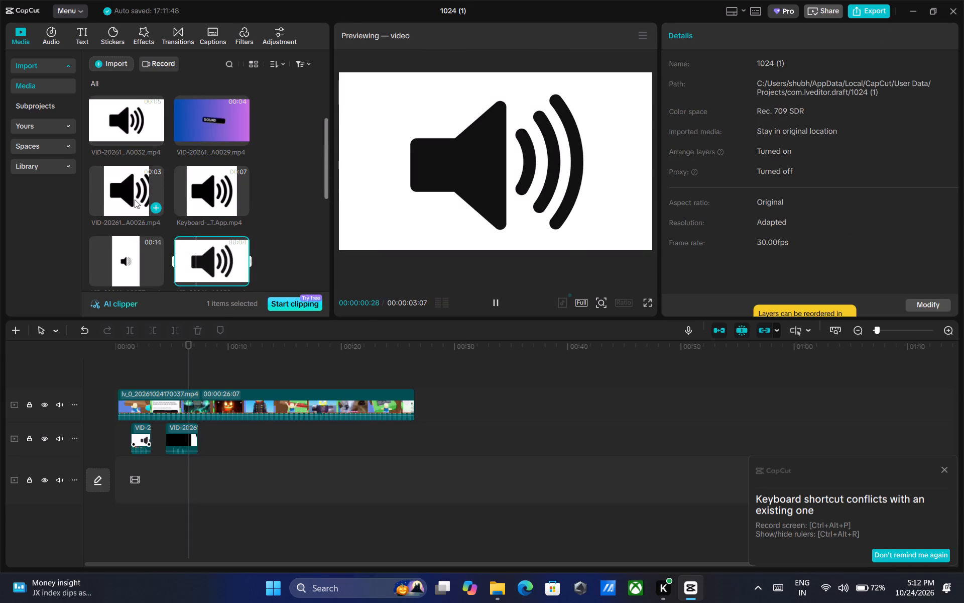
left_click(134, 201)
left_click(223, 188)
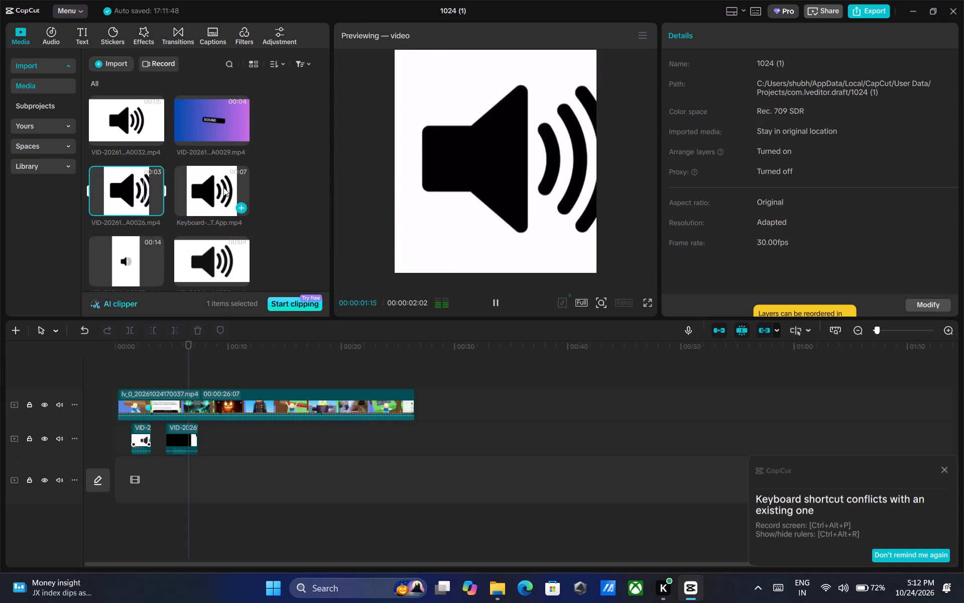
left_click(139, 118)
scroll(138, 121, "up", 2)
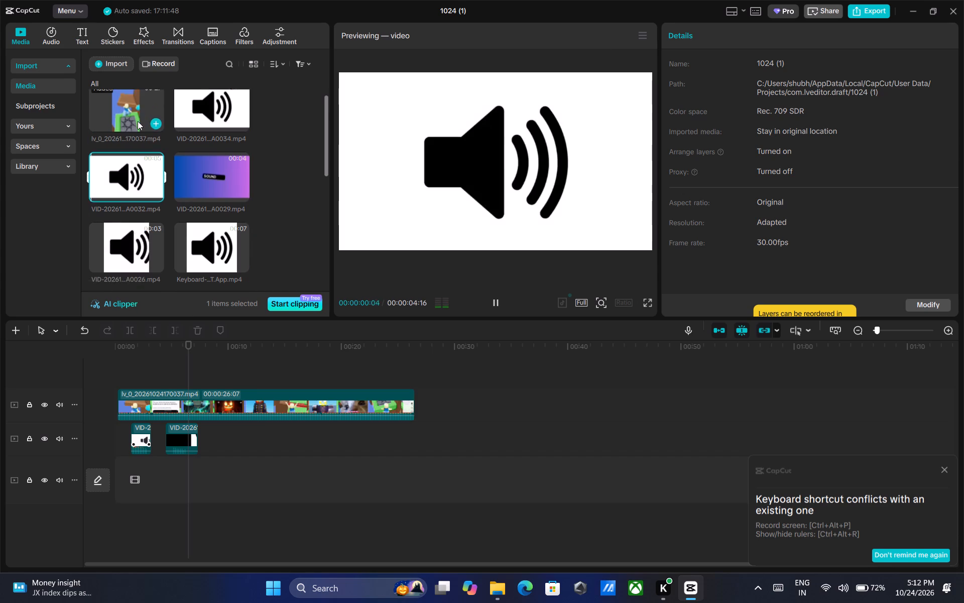
Place the A0032 sound clip at 00:00:06:15 on its own track directly beneath the main video.
left_click_drag(126, 184, 177, 289)
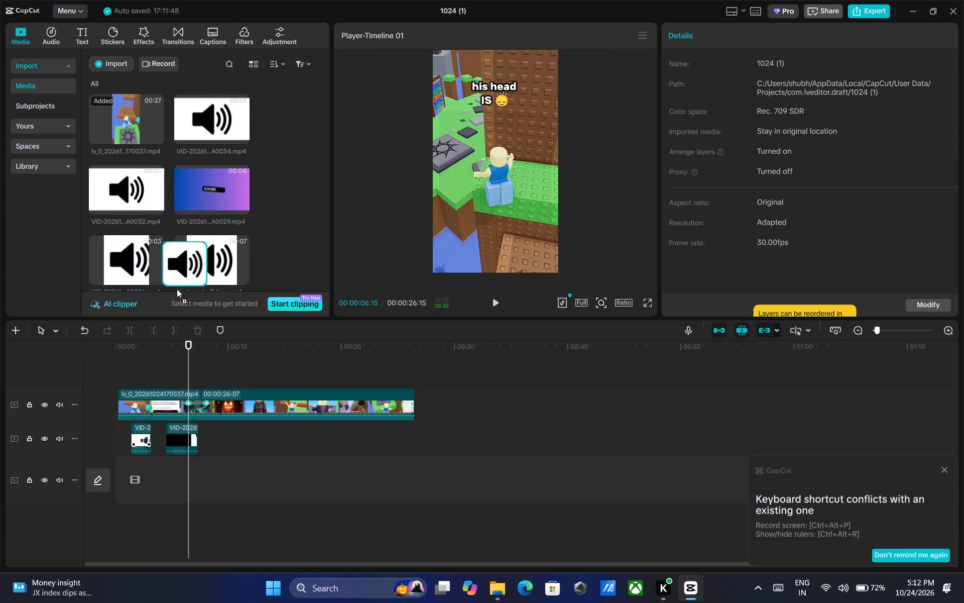
left_click_drag(177, 289, 200, 436)
left_click_drag(209, 436, 195, 425)
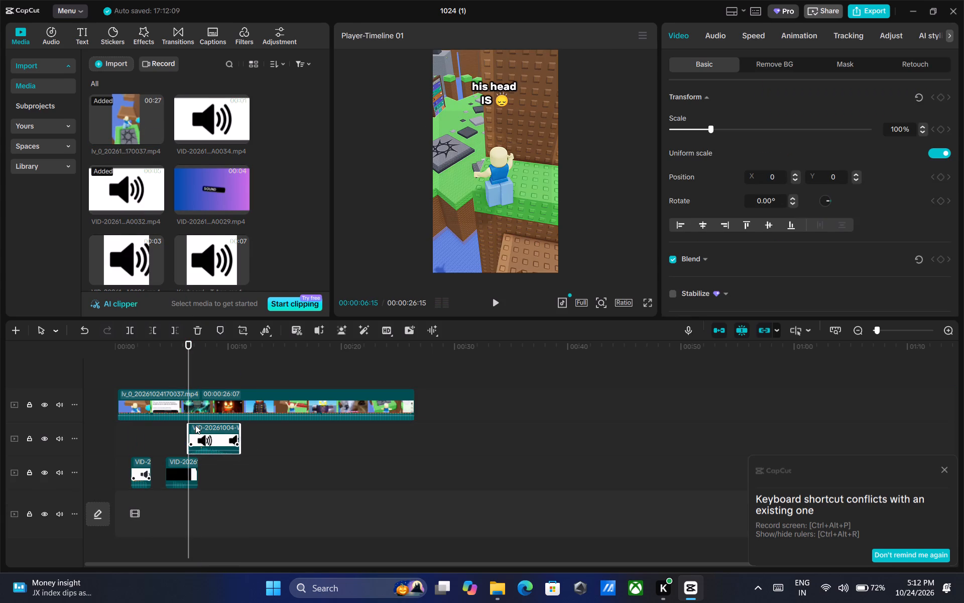
Lower the volume of the A0032 sound clip to -5.4 dB.
left_click(222, 430)
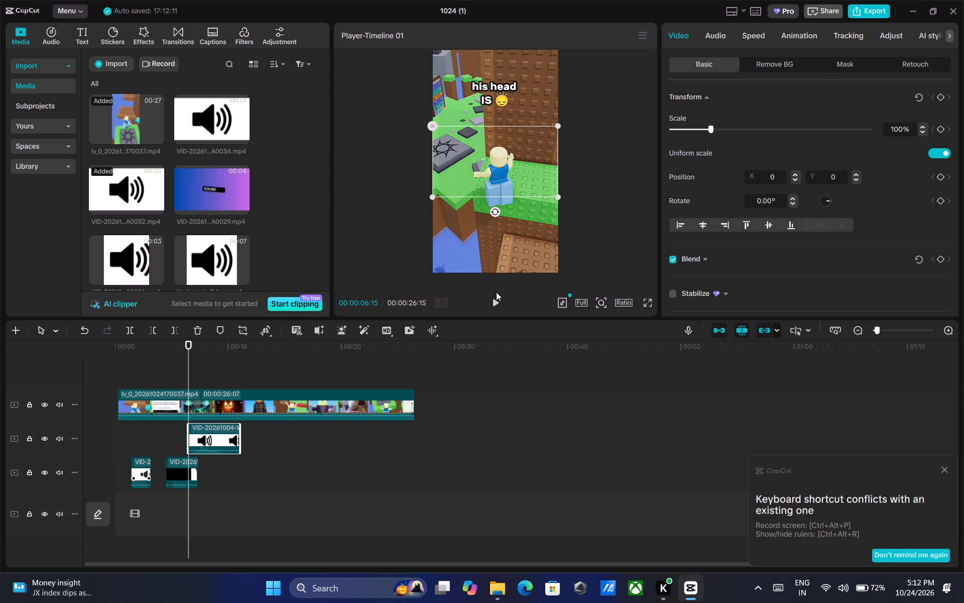
left_click(720, 38)
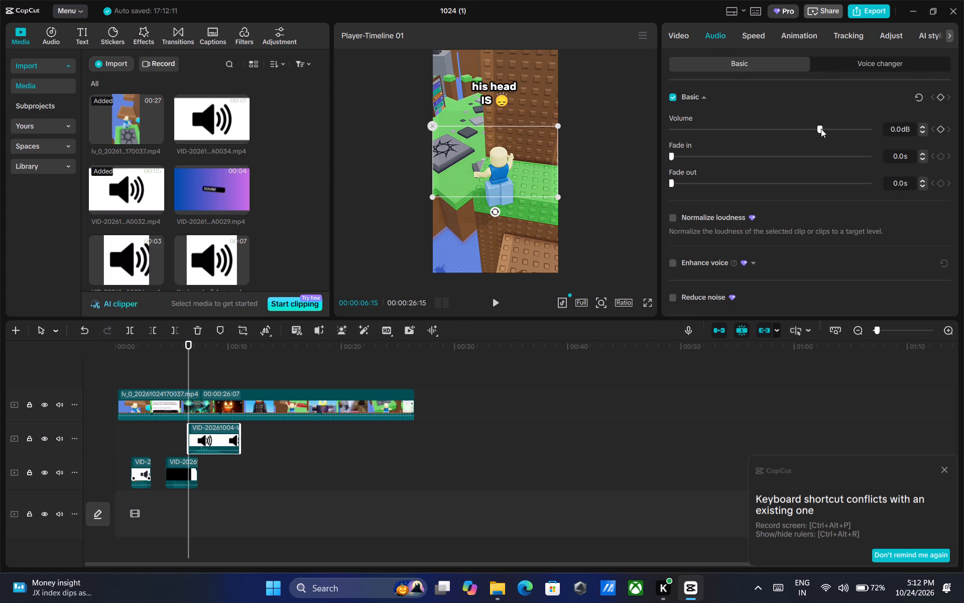
left_click_drag(821, 129, 804, 129)
Play back the section with the A0032 sound and stop at 00:00:11:04.
left_click(491, 296)
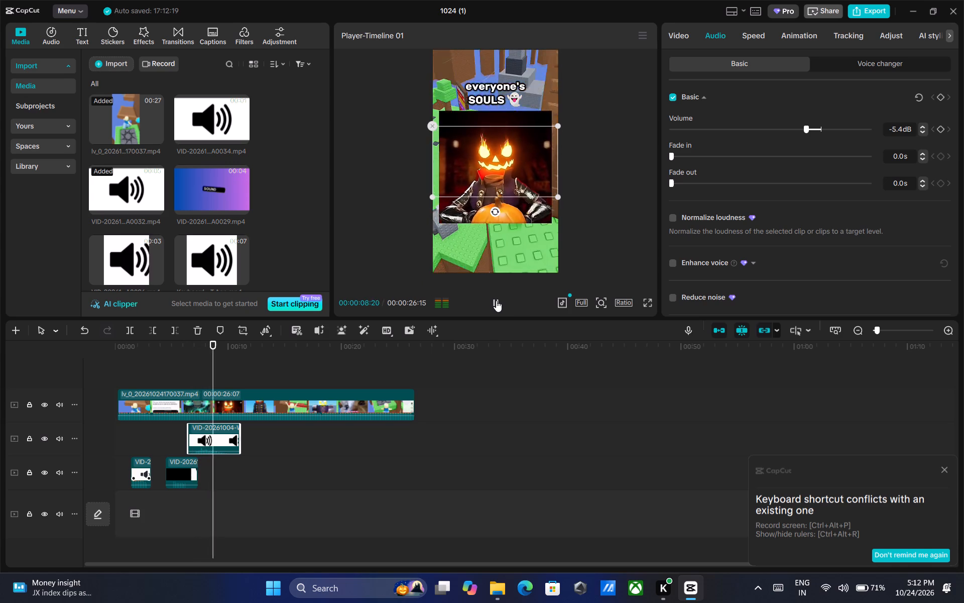
triple_click(497, 300)
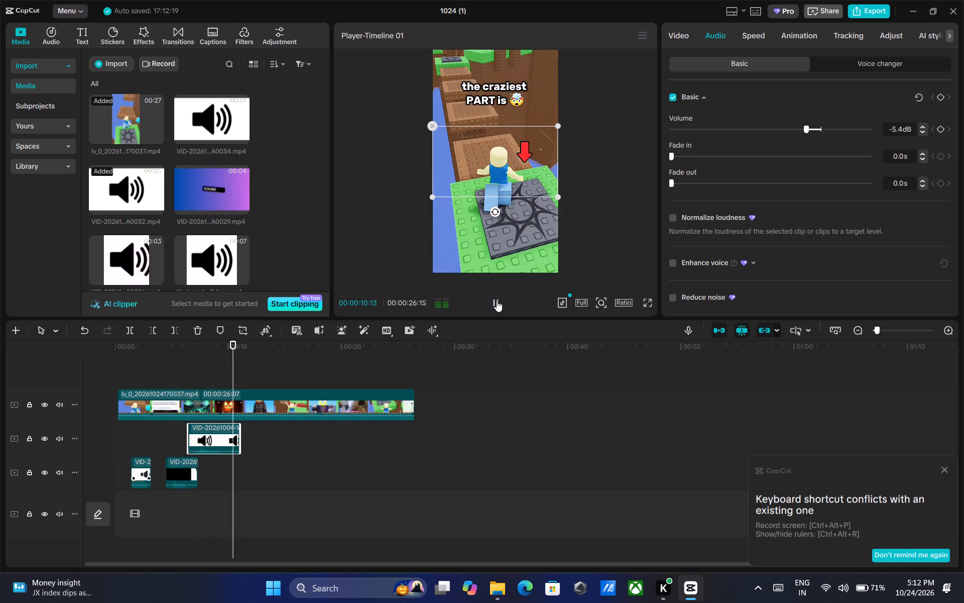
triple_click(497, 300)
left_click(497, 300)
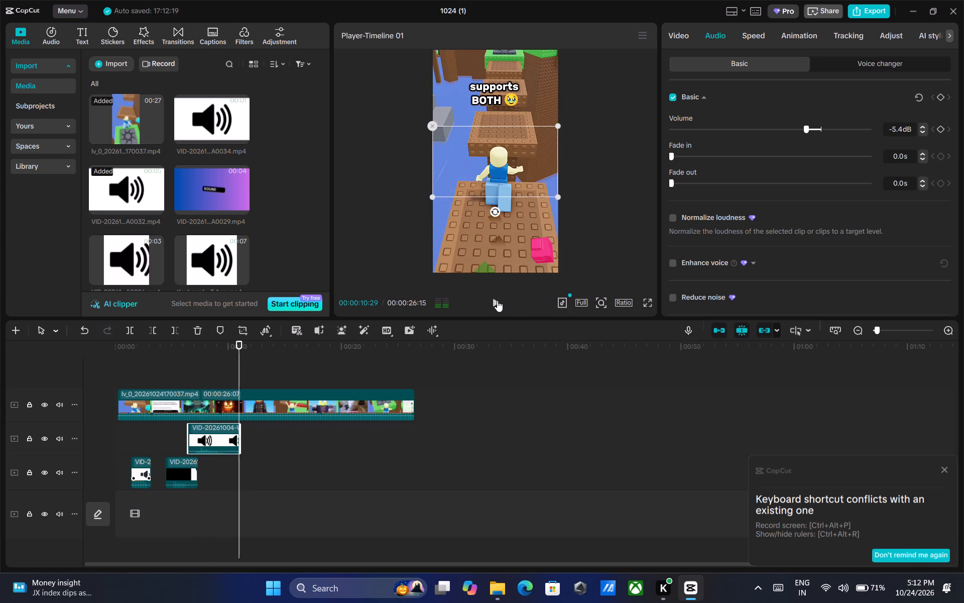
double_click(497, 300)
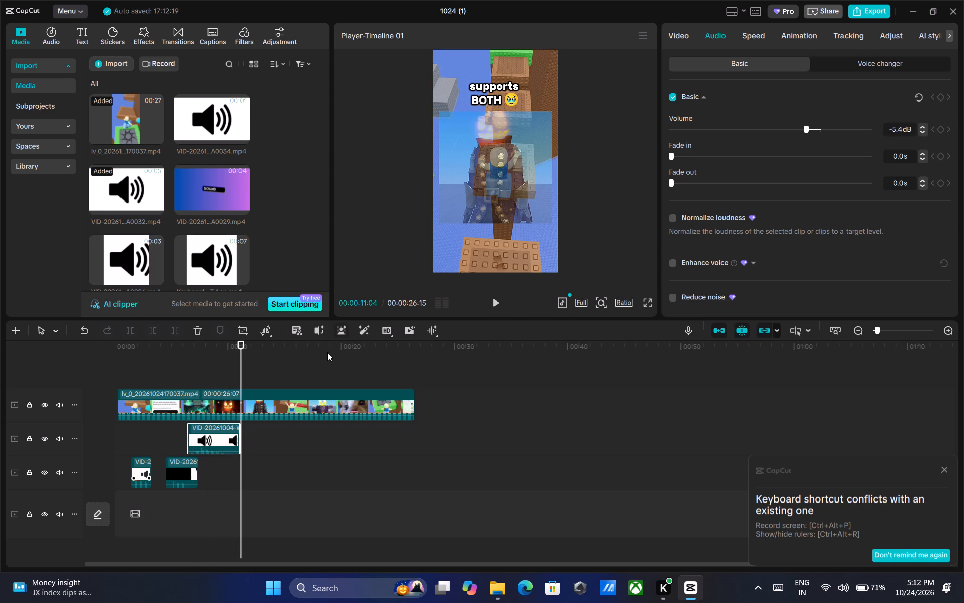
Audition the imported sound clips Keyboard, A0030, A0035 and A0028 to choose the next effect.
left_click(198, 258)
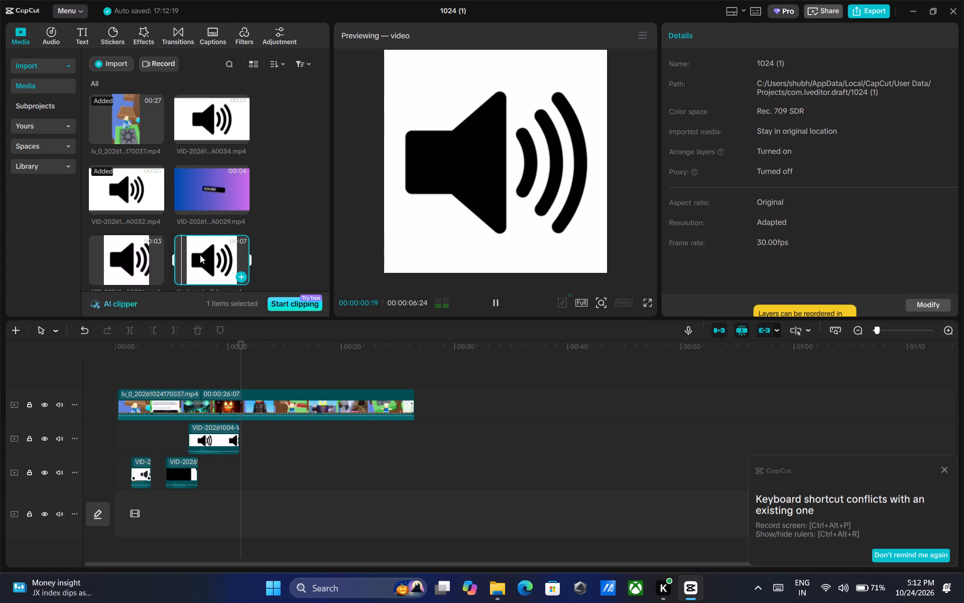
scroll(179, 251, "down", 2)
left_click(200, 215)
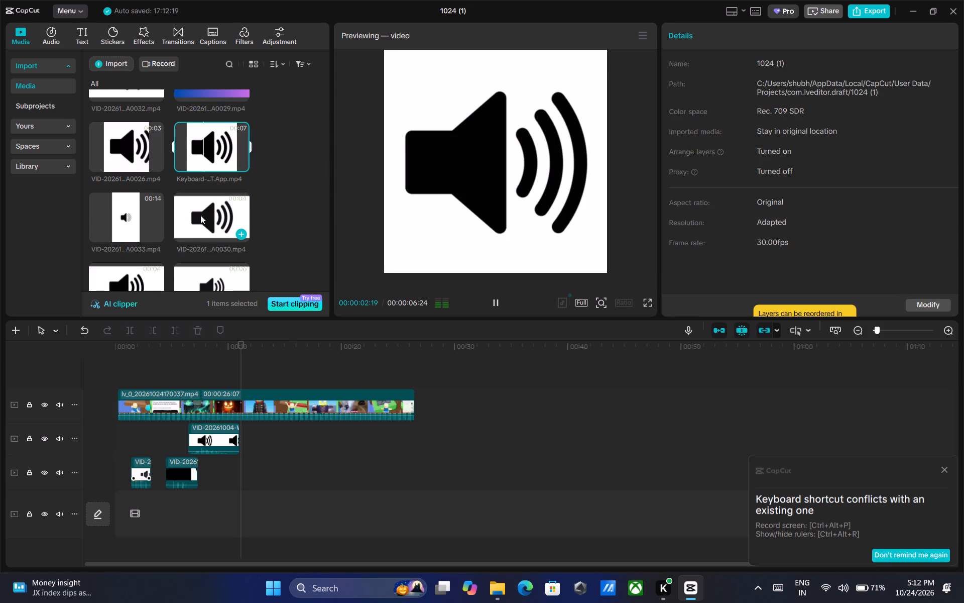
scroll(200, 215, "down", 1)
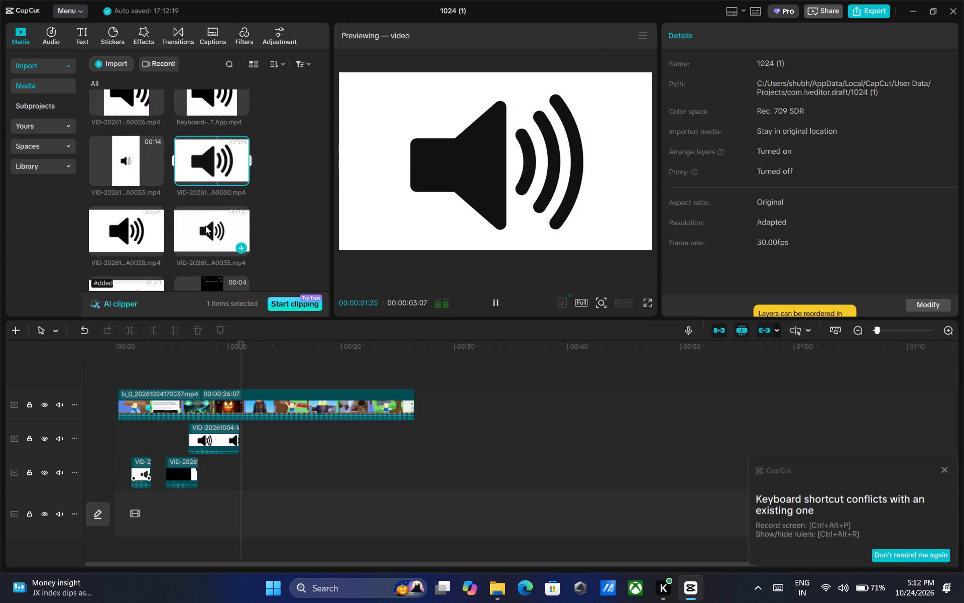
left_click(205, 235)
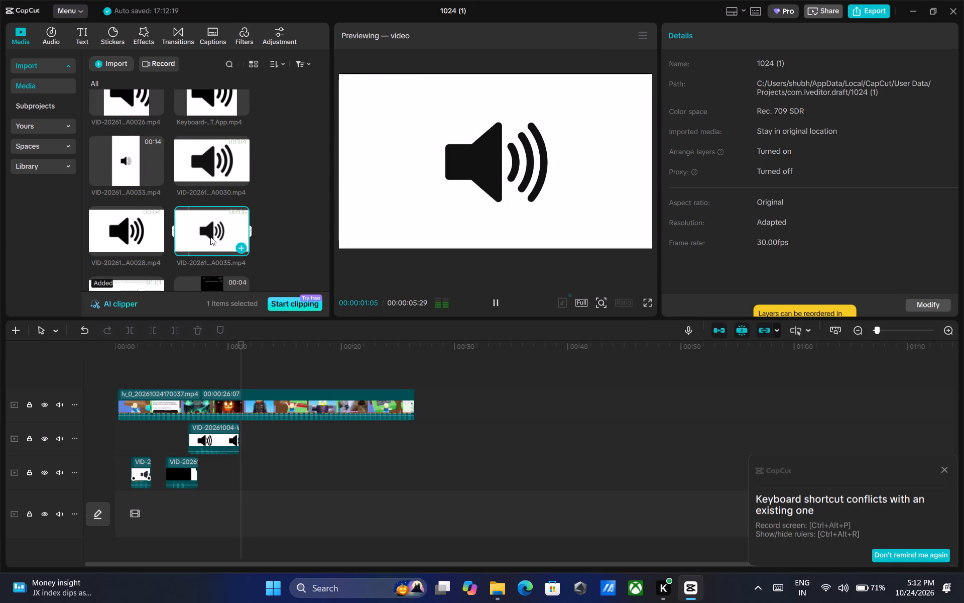
left_click(141, 231)
scroll(136, 225, "down", 2)
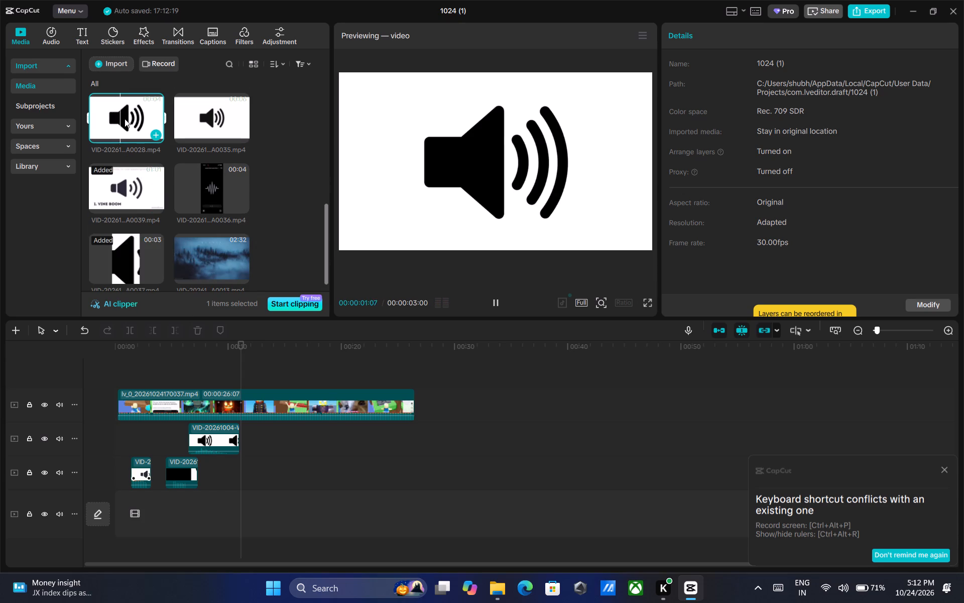
left_click_drag(124, 117, 119, 120)
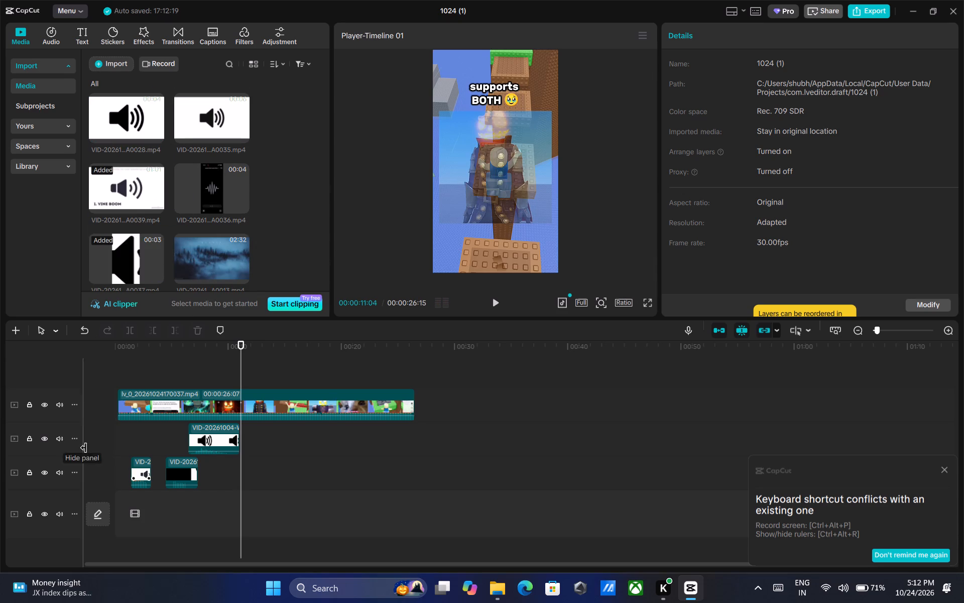
Copy the first short sound clip on the timeline and paste it at 00:00:11:04 on the same track.
left_click(139, 464)
right_click(140, 462)
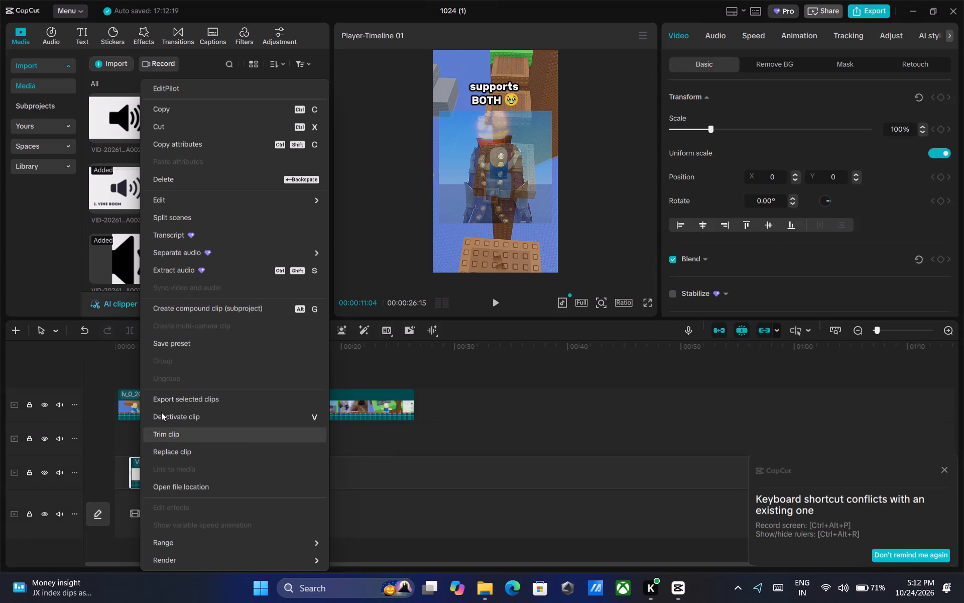
left_click(181, 113)
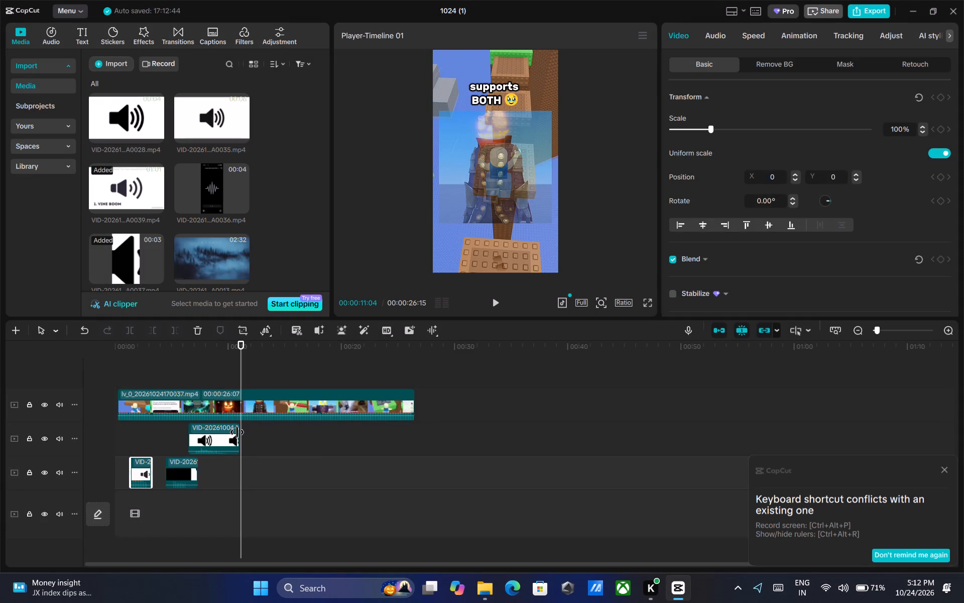
right_click(240, 435)
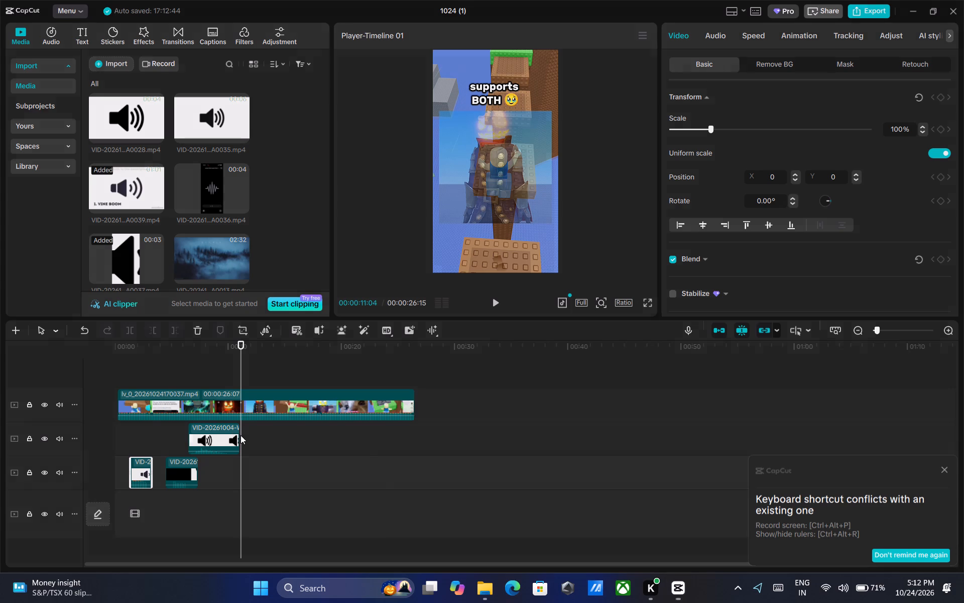
left_click(272, 506)
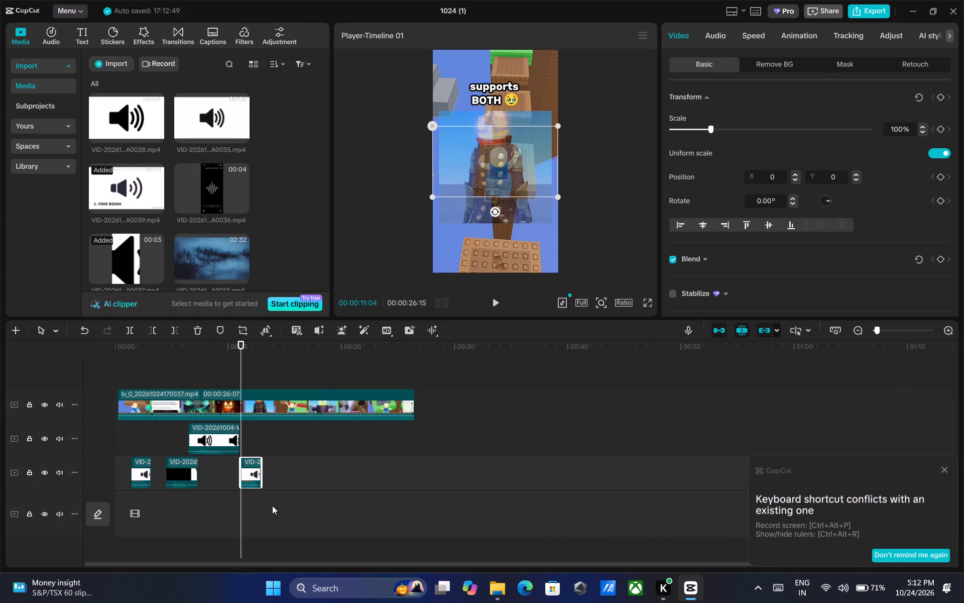
Play back the video from 00:00:11:04 in short bursts to find the next effect point, stopping at 00:00:15:05.
left_click(493, 303)
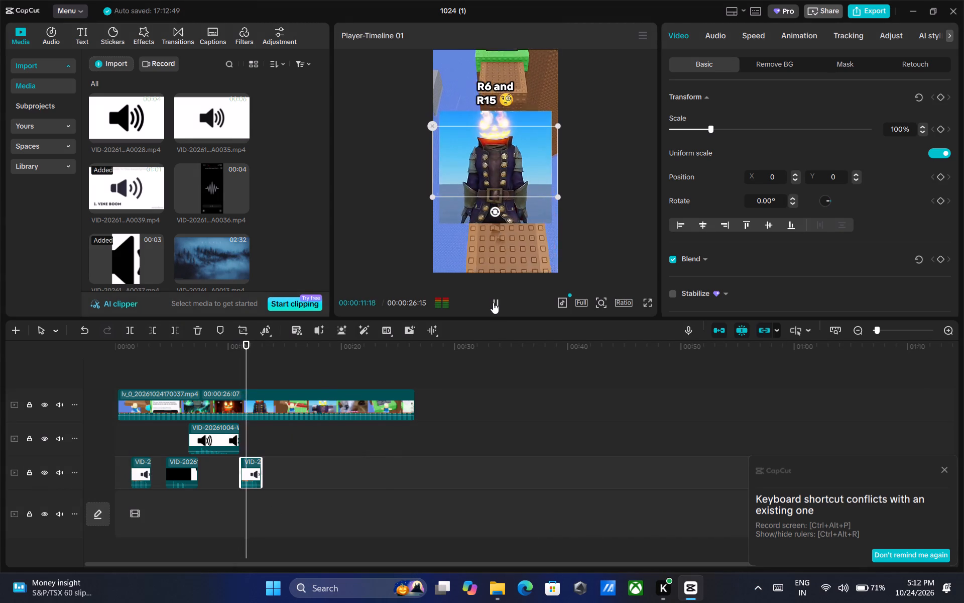
triple_click(493, 303)
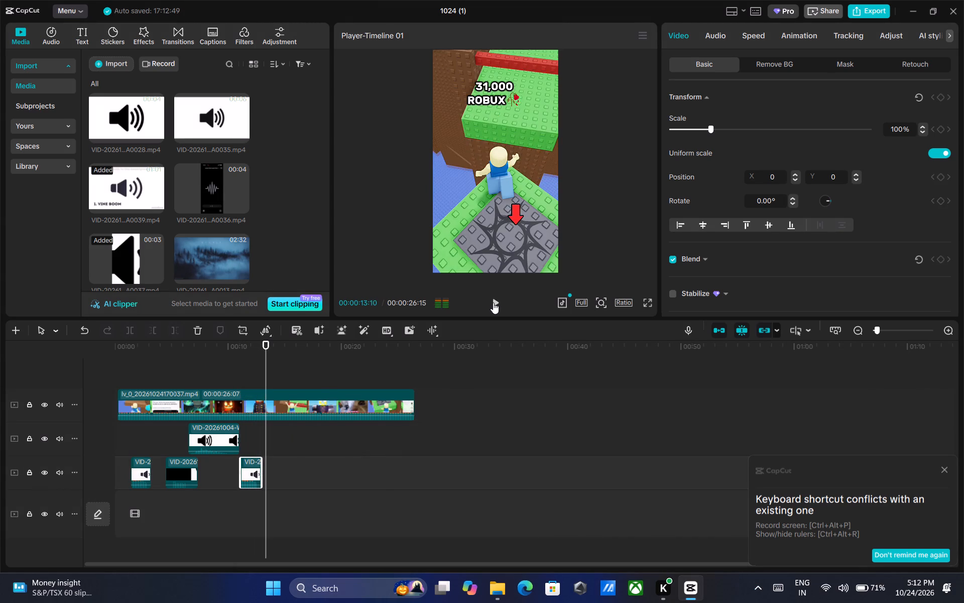
double_click(493, 303)
triple_click(493, 303)
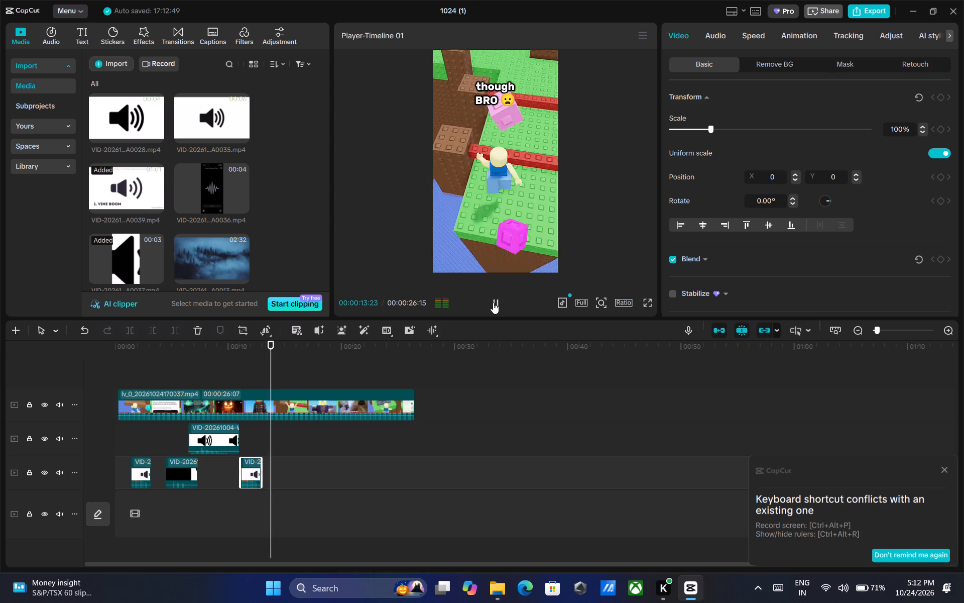
left_click(493, 303)
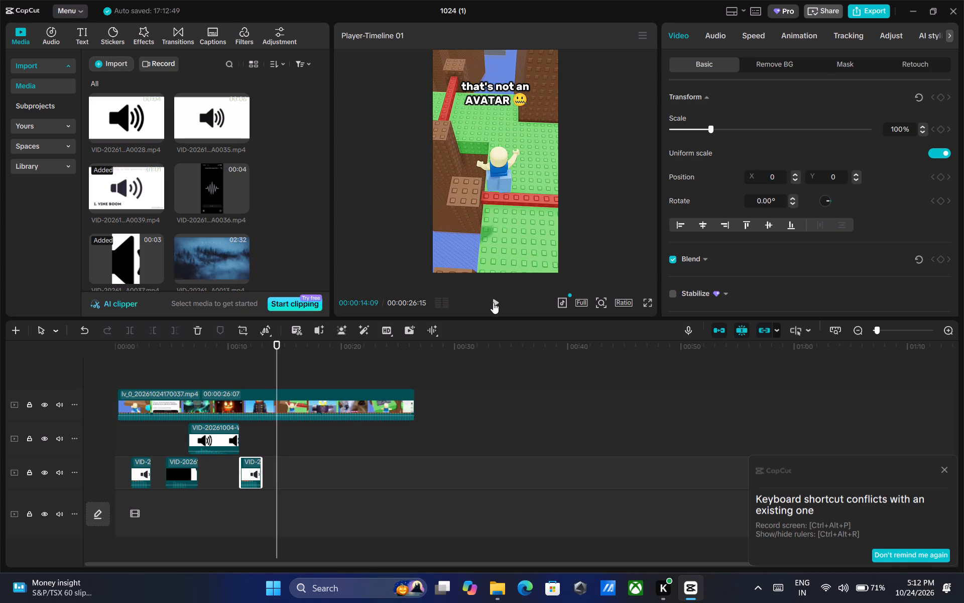
left_click(493, 303)
left_click(493, 303)
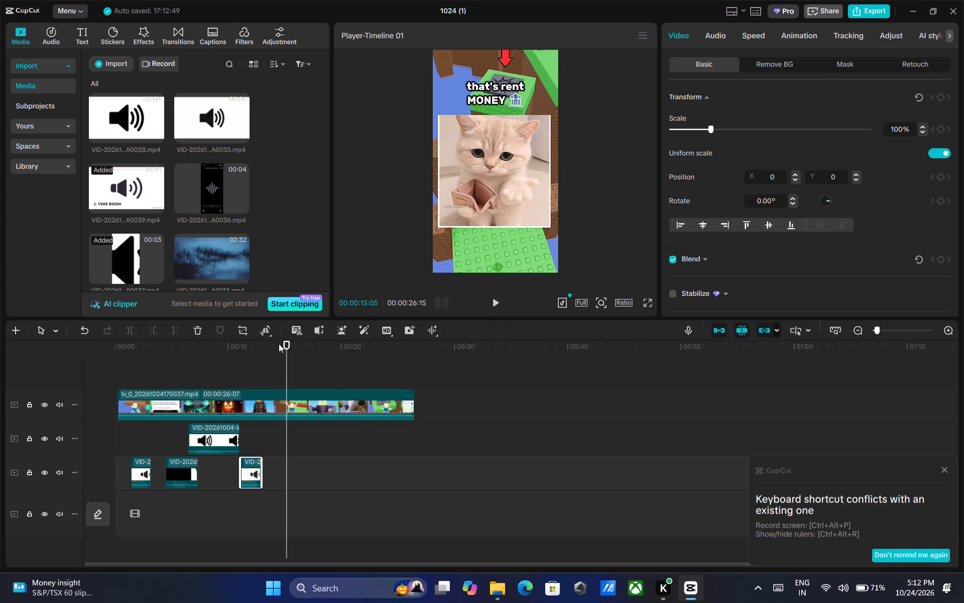
Place the A0028 sound clip at 00:00:14:21 on the track directly beneath the main video, auditioning A0035 and A0028 first.
left_click_drag(287, 342, 281, 342)
scroll(143, 211, "up", 1)
left_click(208, 171)
scroll(204, 171, "up", 1)
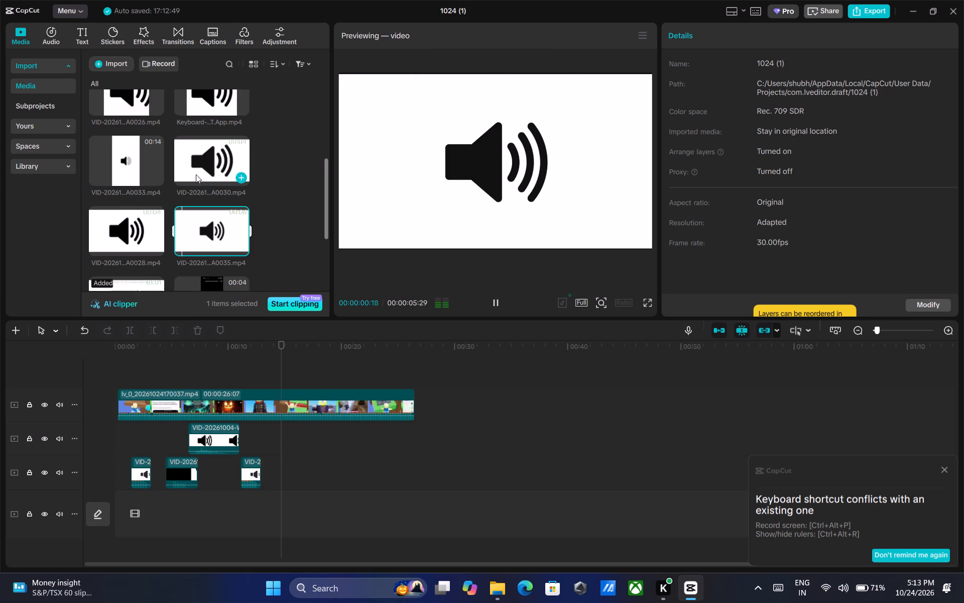
left_click(136, 232)
left_click_drag(129, 220, 252, 422)
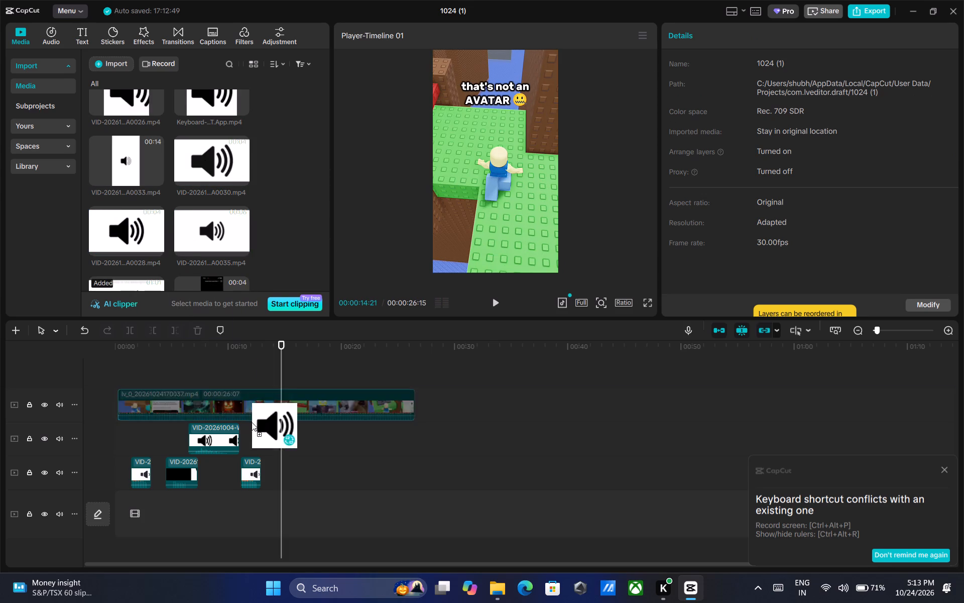
left_click_drag(252, 422, 278, 437)
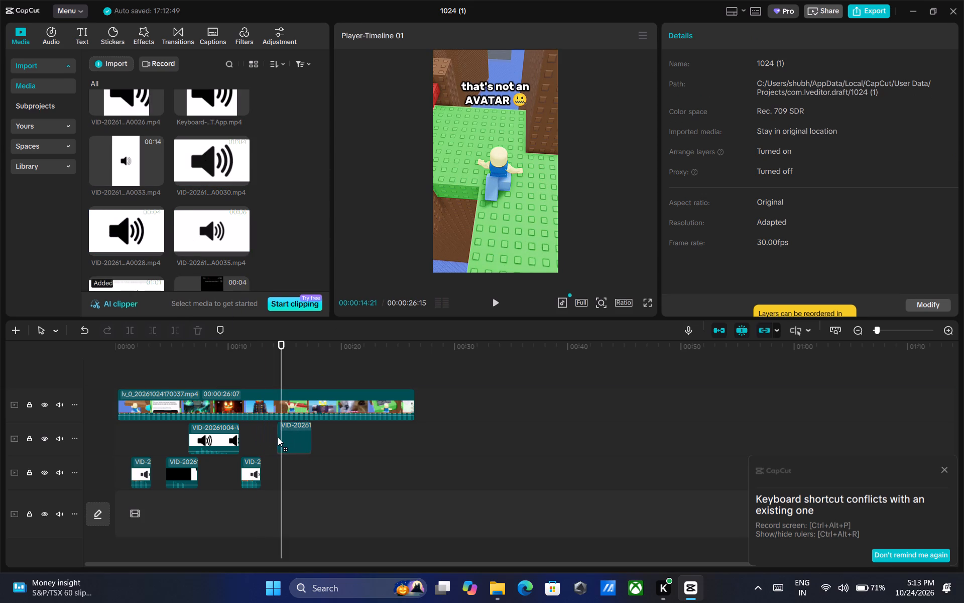
left_click_drag(278, 437, 279, 438)
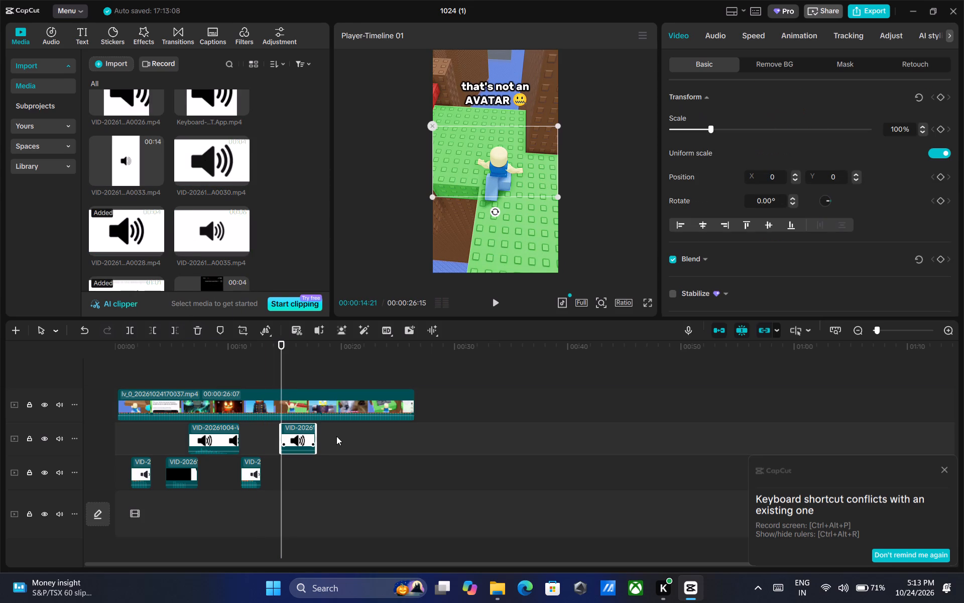
Lower the volume of the A0028 sound clip to -3.6 dB.
left_click(719, 38)
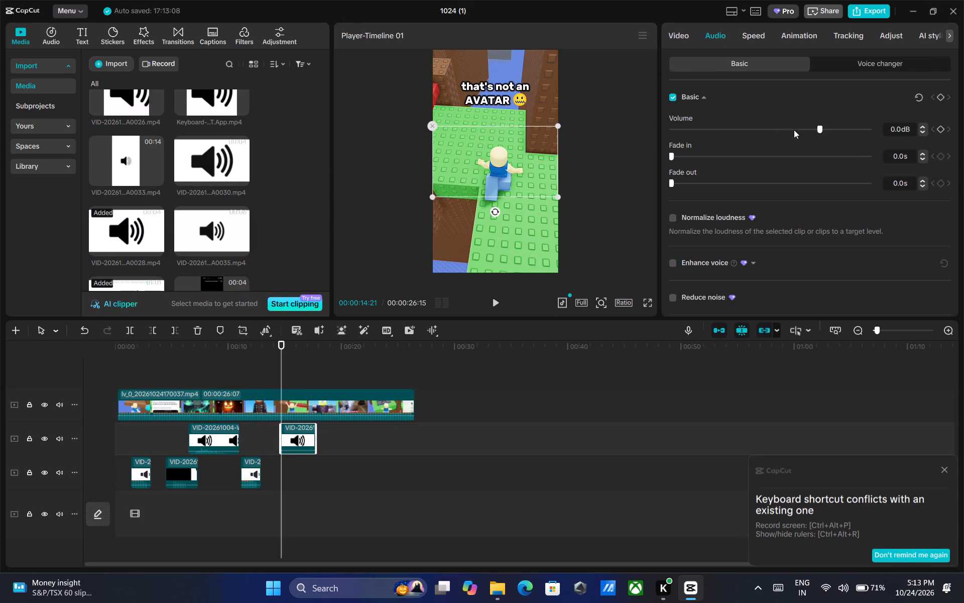
left_click(797, 130)
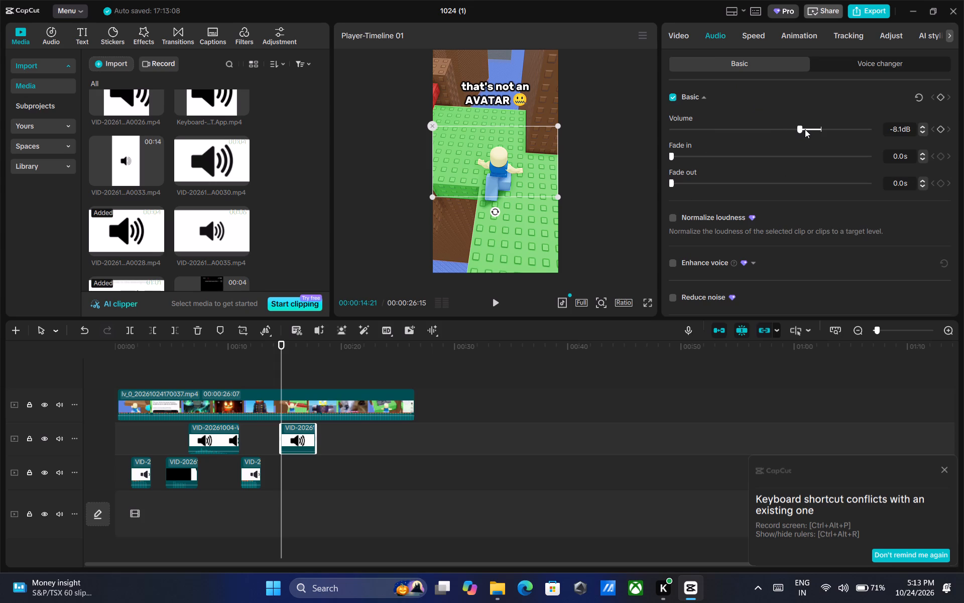
left_click(808, 129)
Play back the section with the A0028 sound and set the playhead at 00:00:16:15.
left_click(496, 297)
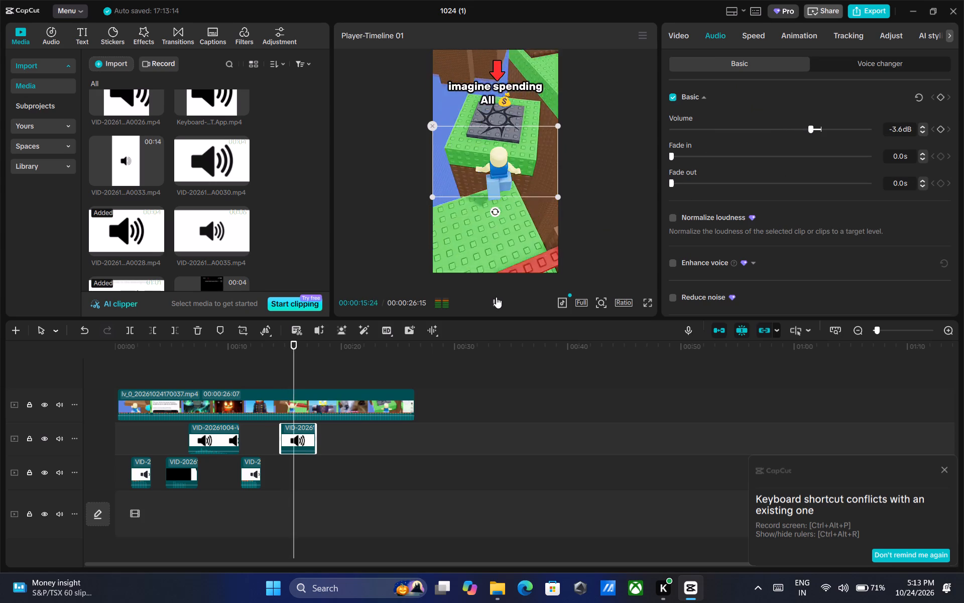
triple_click(496, 297)
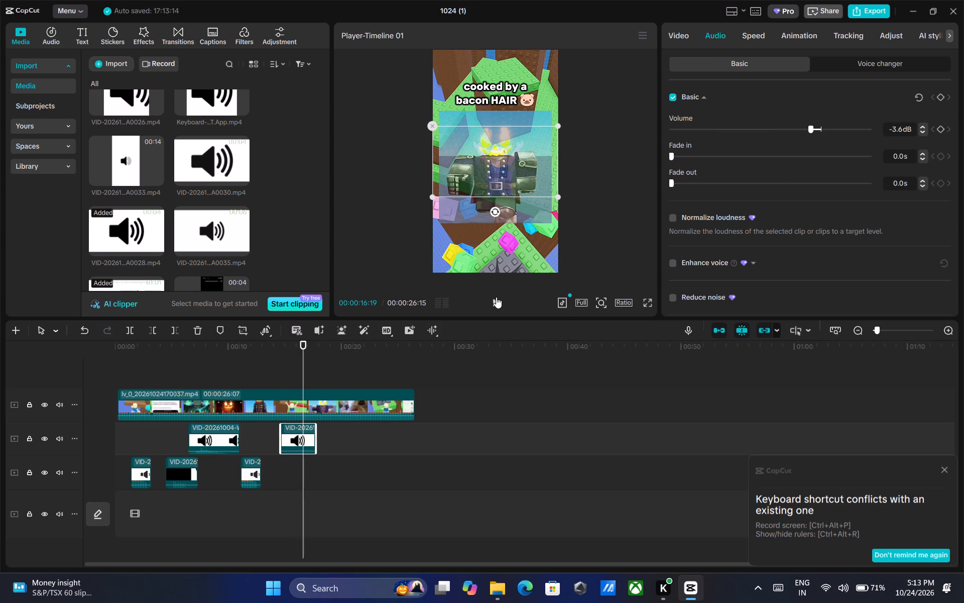
left_click(305, 342)
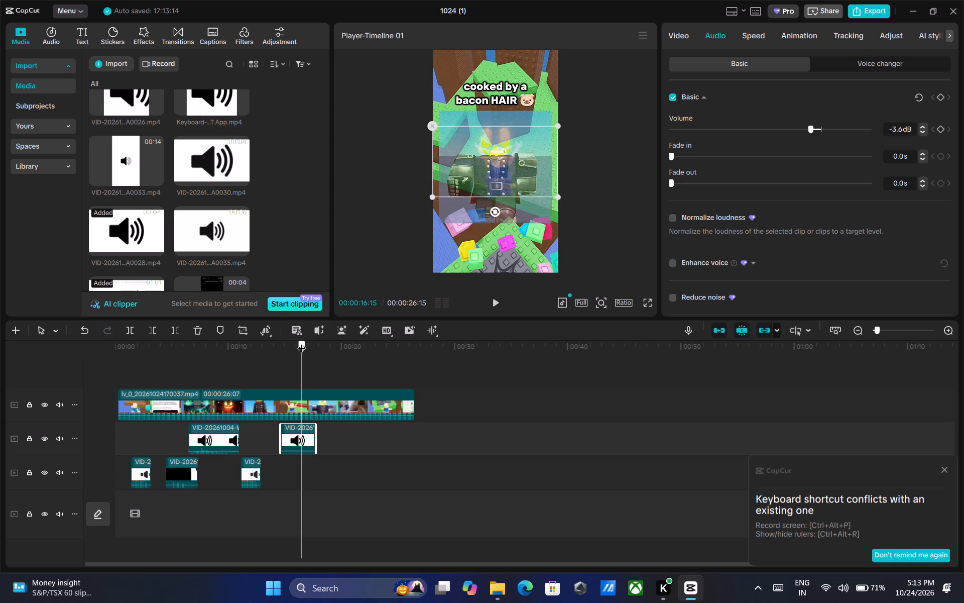
Audition the imported sound clips A0026, A0032 and Keyboard to choose the effect for the next moment.
scroll(179, 235, "down", 1)
scroll(179, 235, "up", 1)
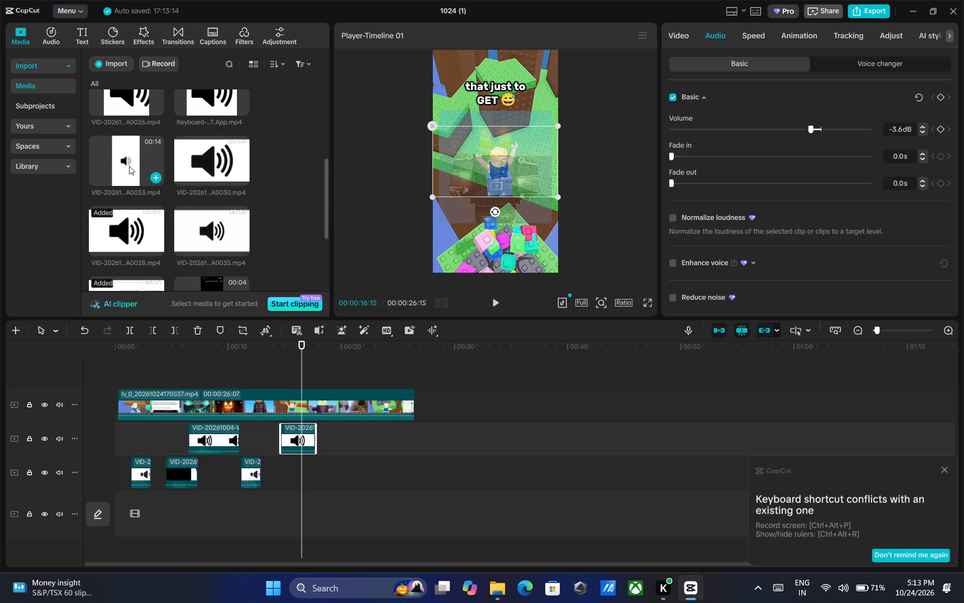
scroll(129, 166, "up", 2)
left_click(128, 202)
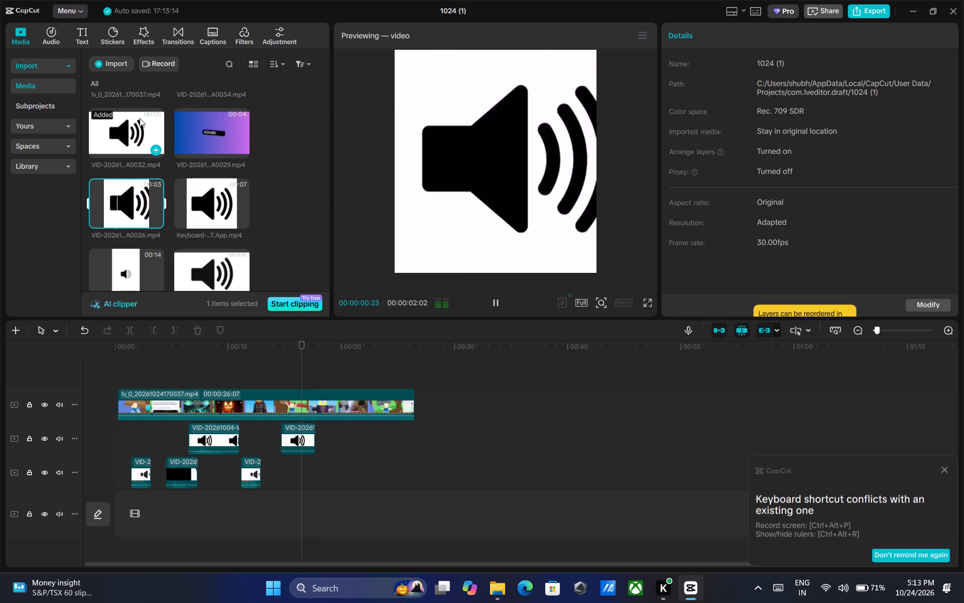
left_click(140, 118)
scroll(123, 138, "up", 1)
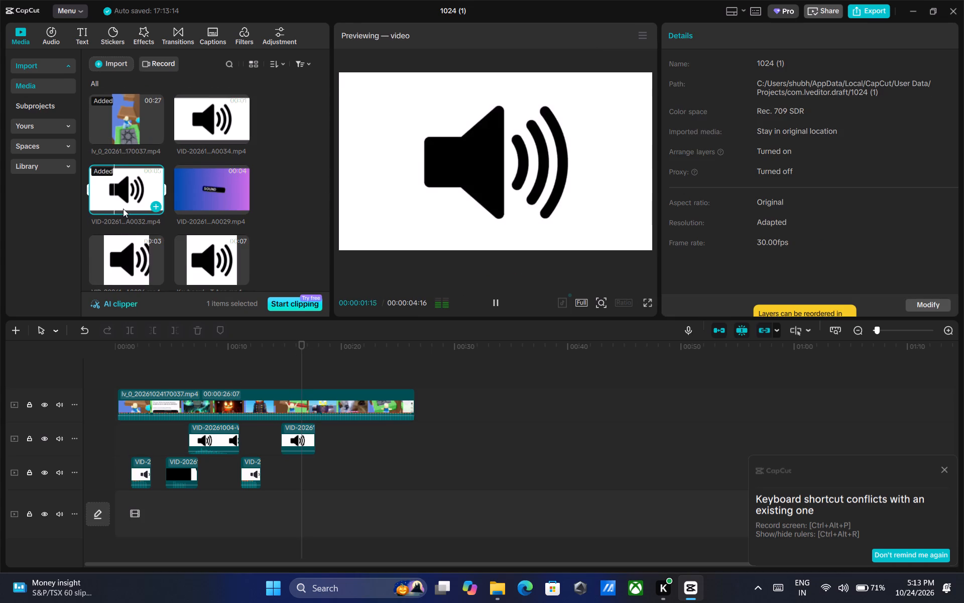
left_click(224, 259)
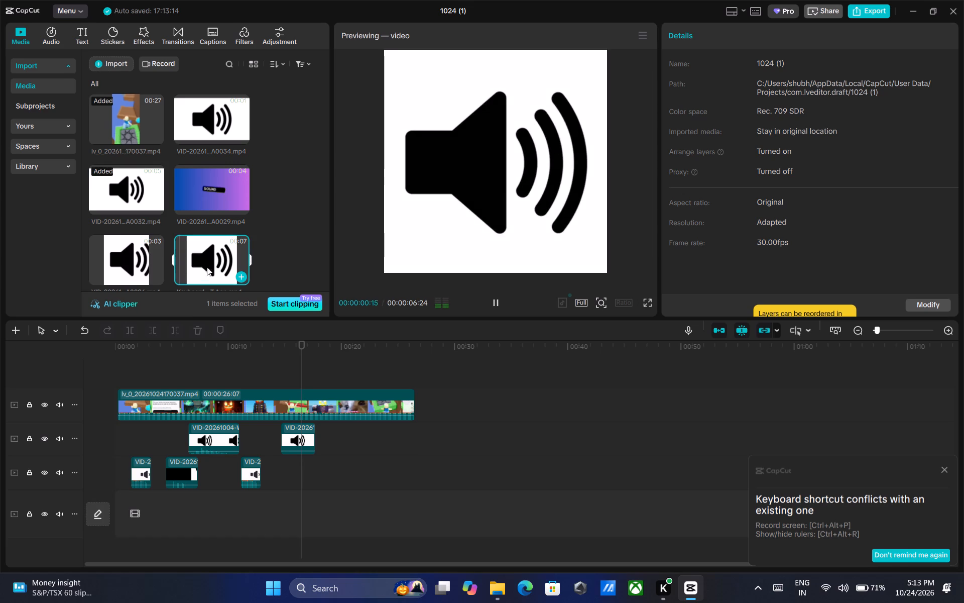
left_click(132, 188)
Copy the A0032 sound clip already on the timeline and paste it at 00:00:16:15.
left_click(211, 436)
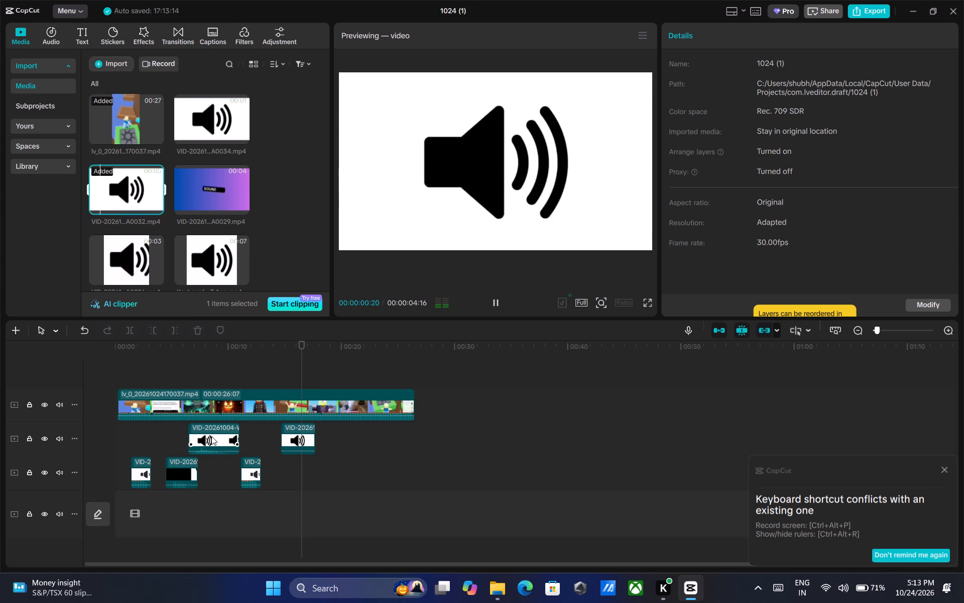
right_click(211, 436)
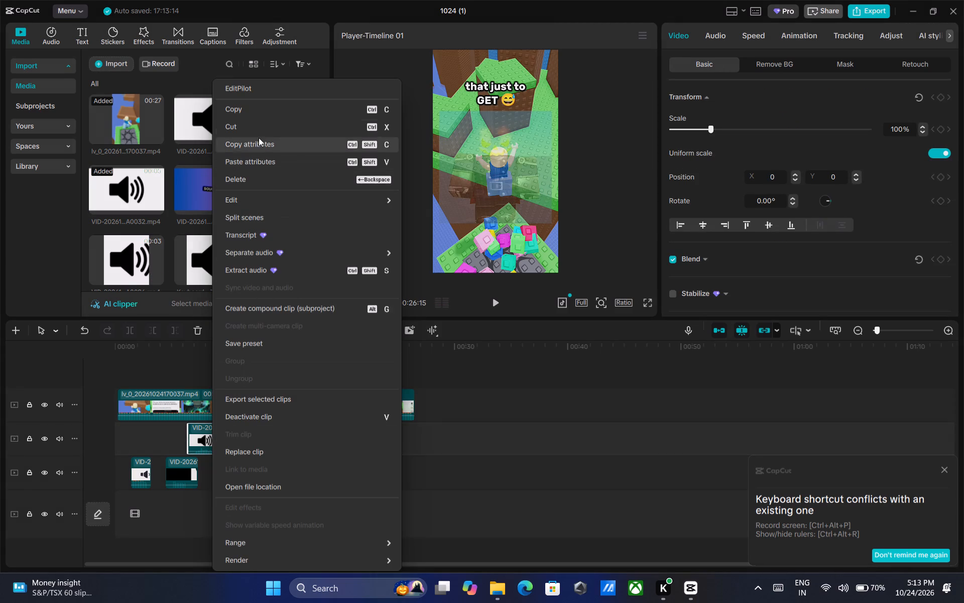
left_click(255, 112)
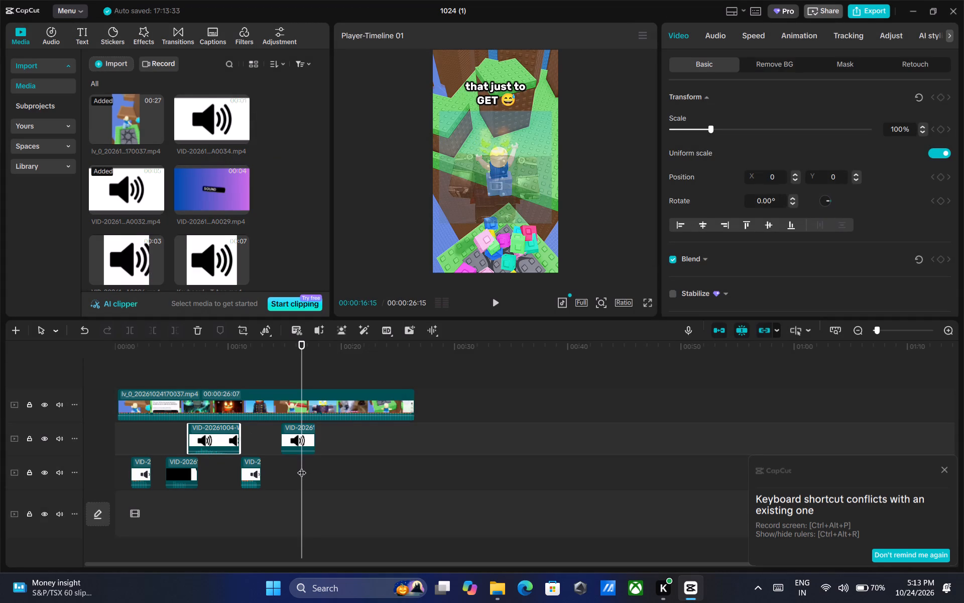
right_click(302, 466)
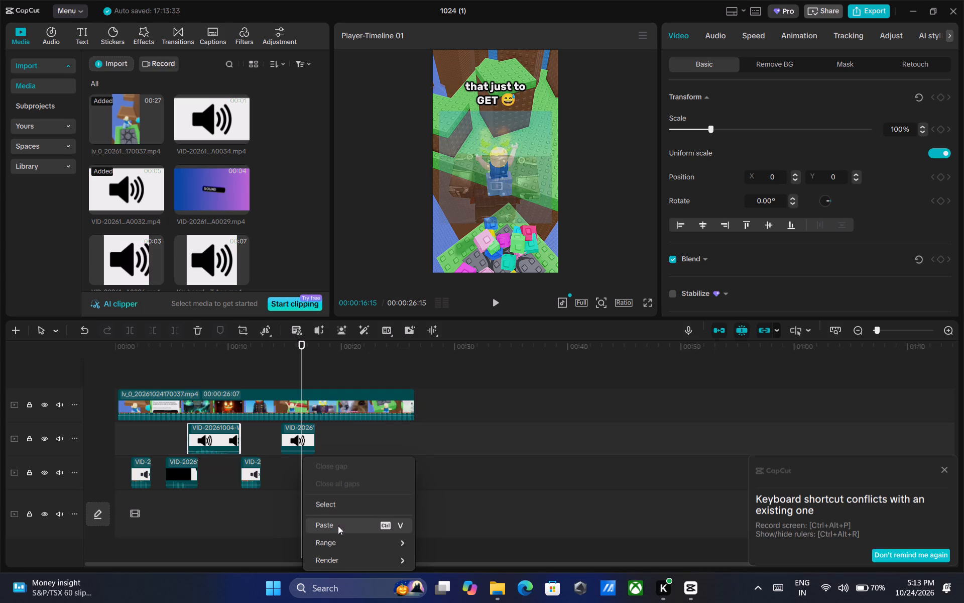
left_click(338, 526)
Play back the section with the pasted A0032 sound and stop at 00:00:20:08.
left_click(494, 299)
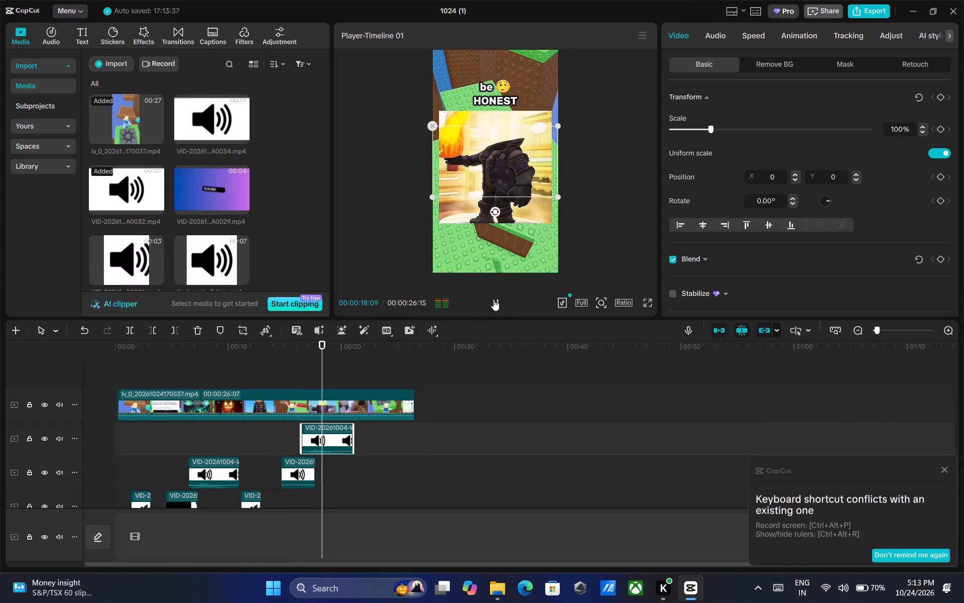
double_click(494, 299)
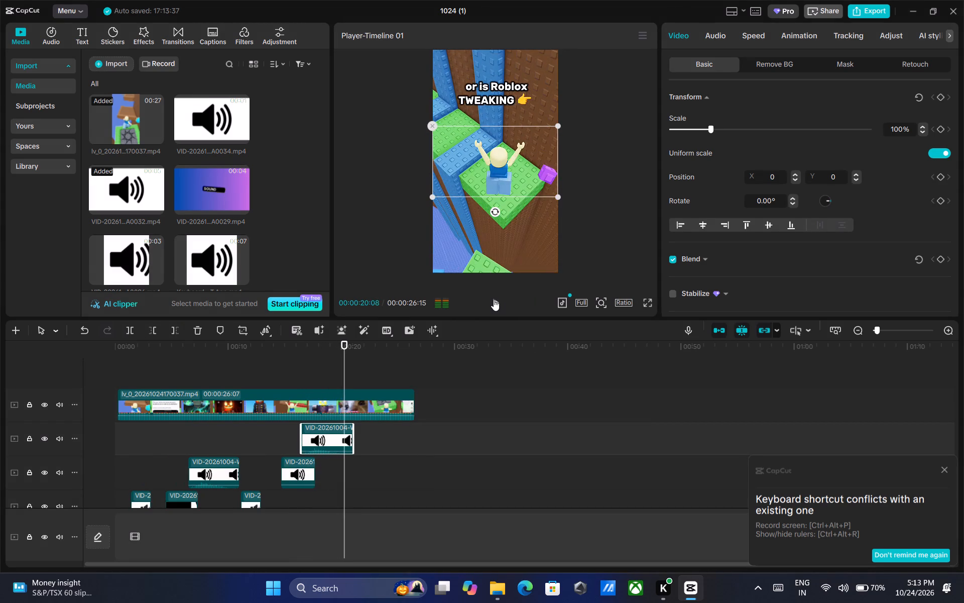
Audition the Keyboard and A0030 sounds, and place A0030 on the timeline at 00:00:21:01, in the gap after the existing sound clips.
left_click(494, 299)
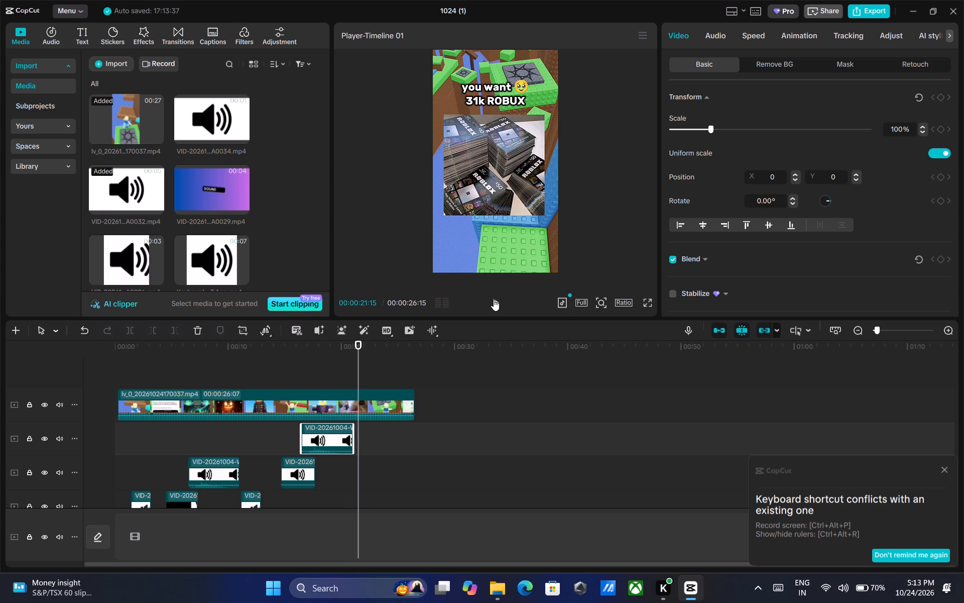
left_click(359, 342)
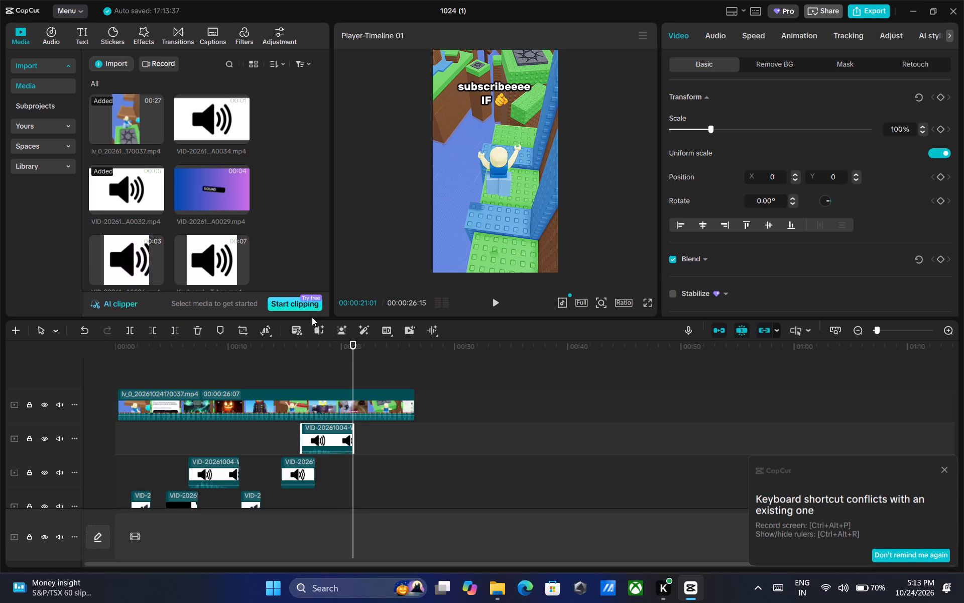
left_click(203, 253)
scroll(203, 253, "down", 1)
left_click(209, 271)
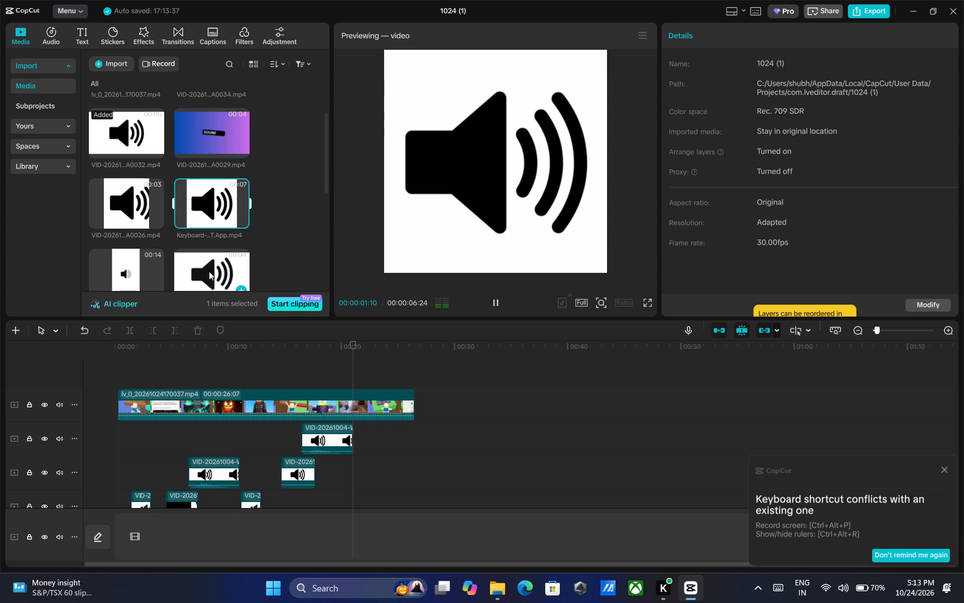
scroll(209, 271, "down", 2)
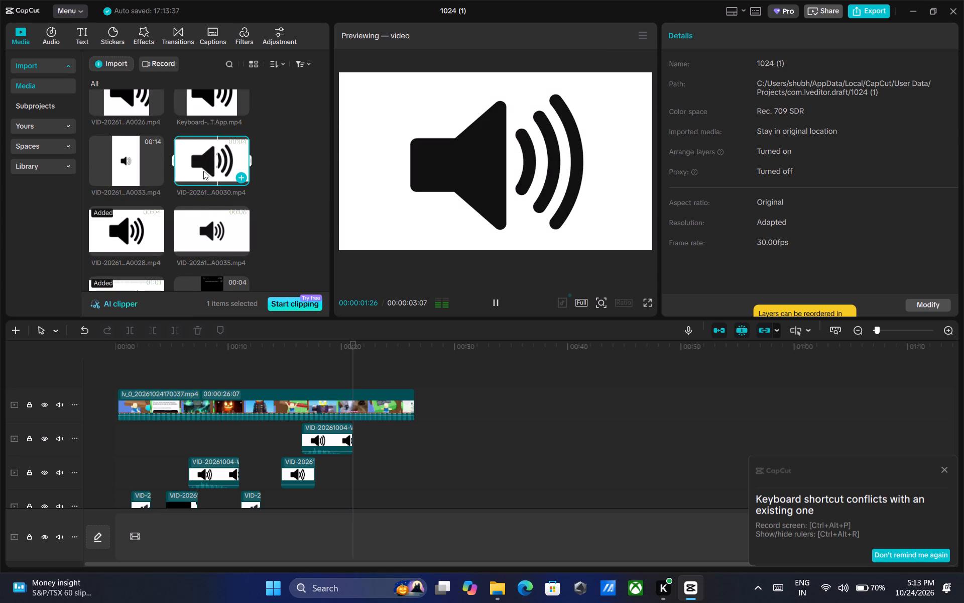
left_click_drag(209, 154, 278, 381)
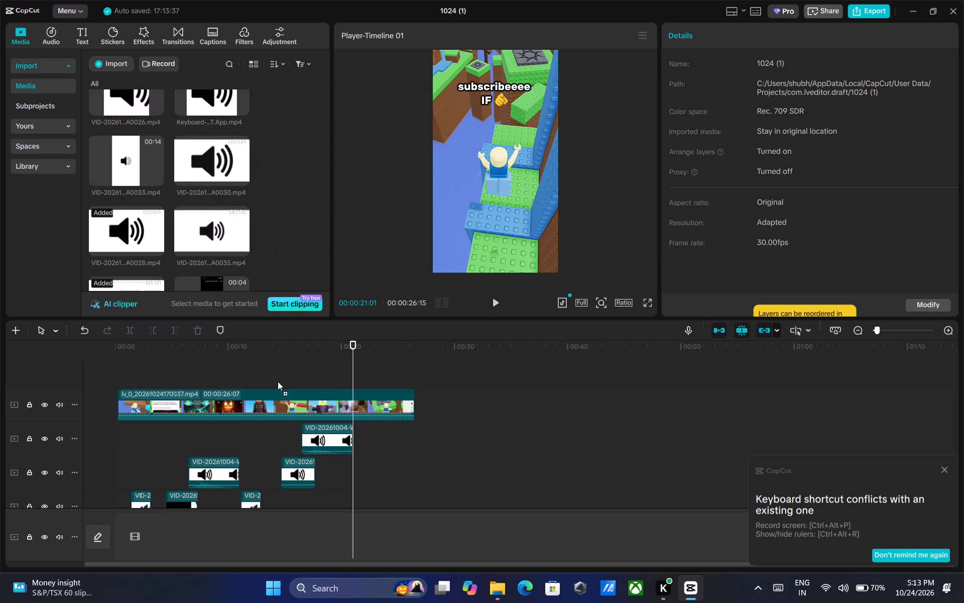
left_click_drag(278, 381, 353, 472)
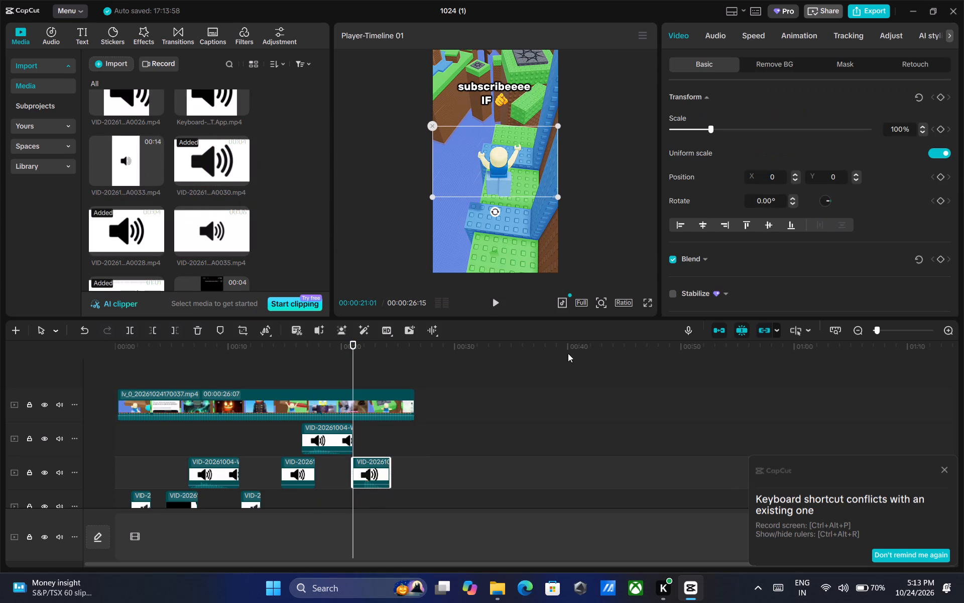
Lower the volume of the newly placed A0030 clip to -5.0 dB.
left_click(712, 32)
left_click_drag(817, 129, 809, 129)
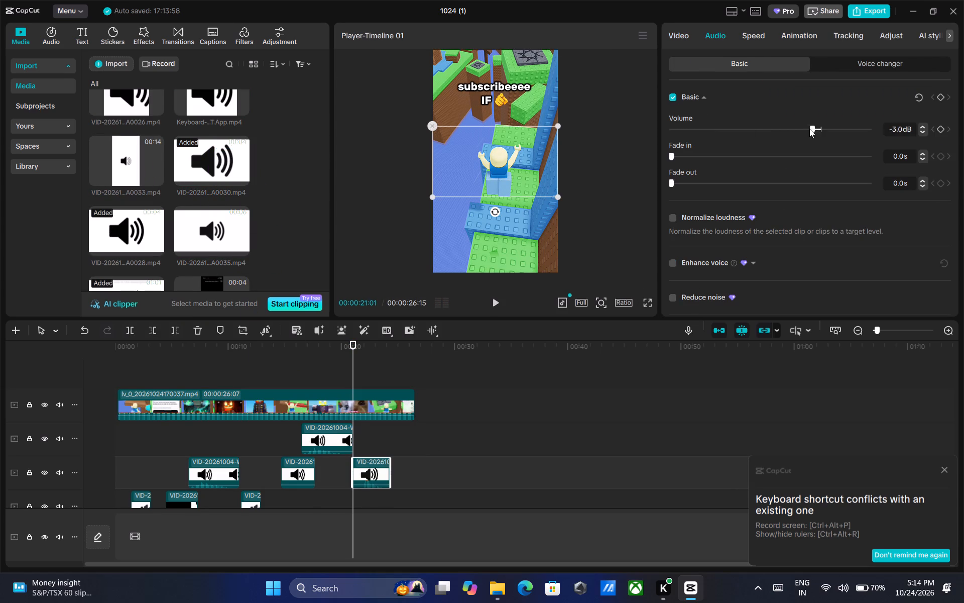
left_click_drag(809, 129, 800, 129)
left_click_drag(800, 129, 802, 131)
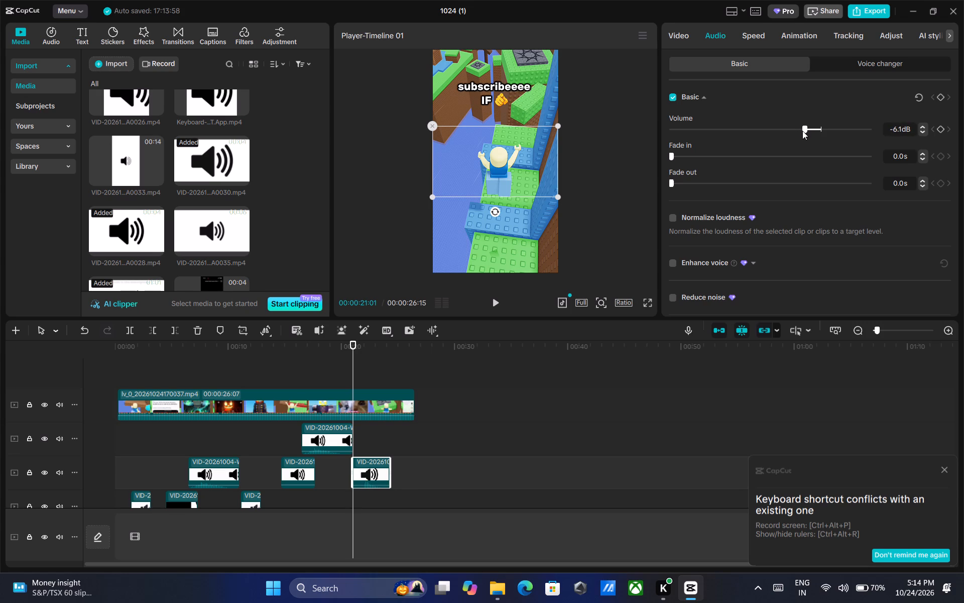
left_click_drag(802, 131, 805, 131)
Play back the A0030 sound up to 00:00:22:18 and shift the clip slightly earlier on its track.
left_click(496, 300)
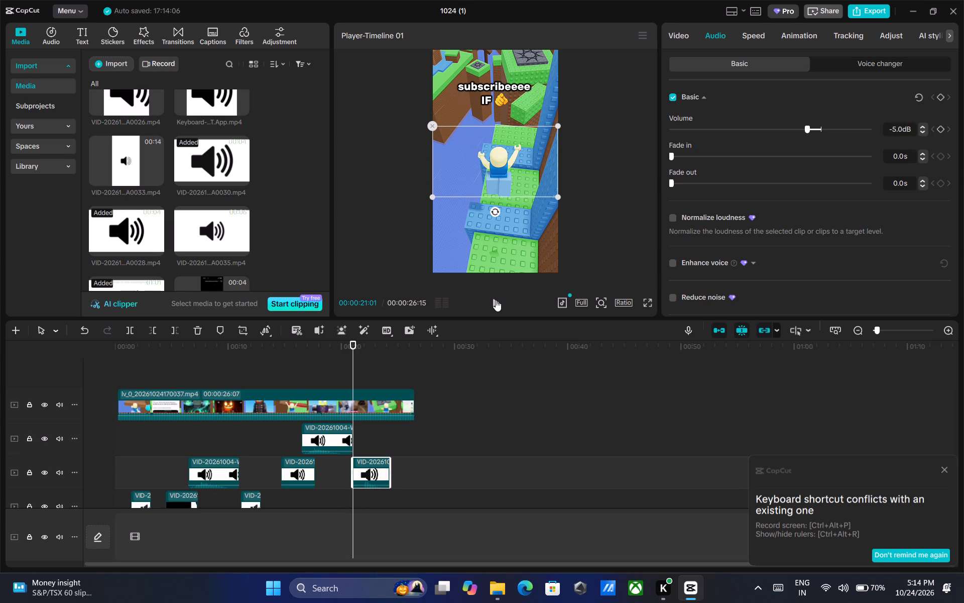
left_click(496, 300)
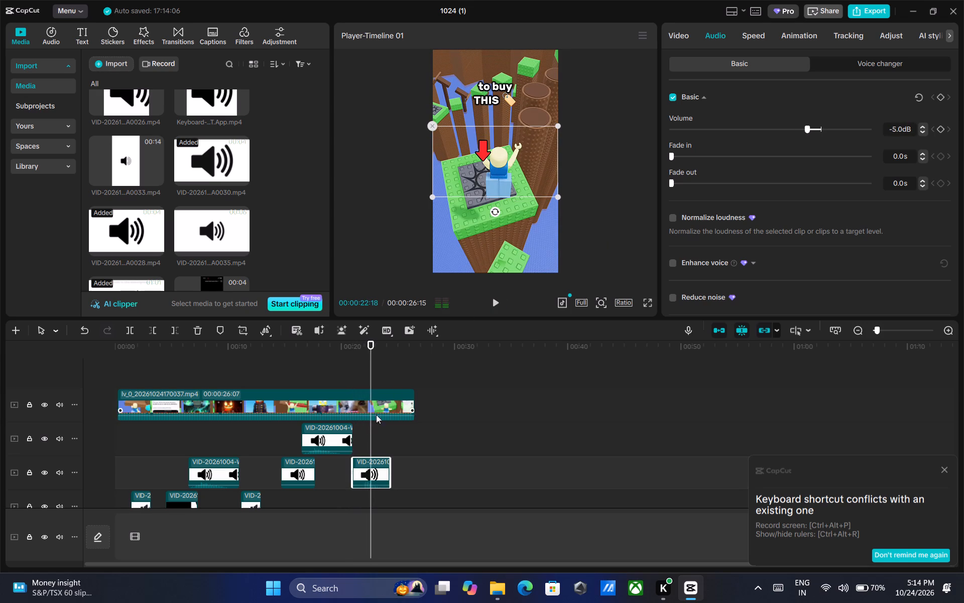
left_click_drag(372, 466, 367, 468)
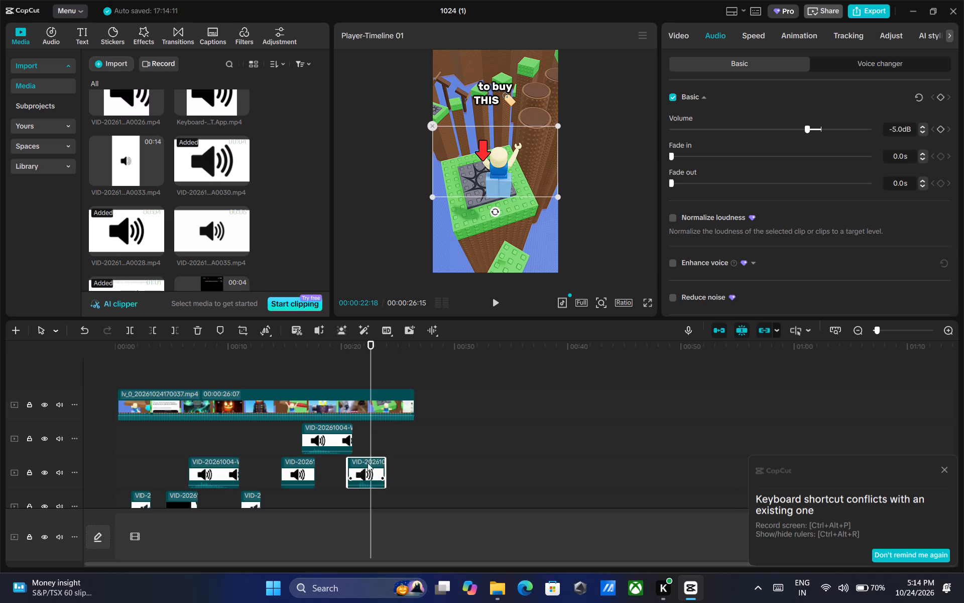
Play back the section with the shifted A0030 sound from 00:00:19:21 to 00:00:22:29.
left_click_drag(373, 344, 338, 343)
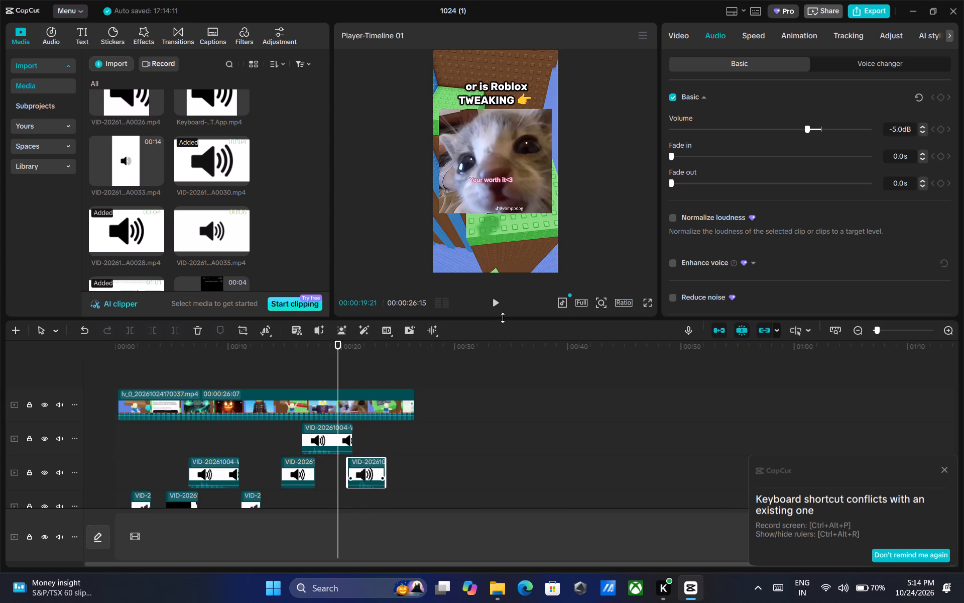
key("space")
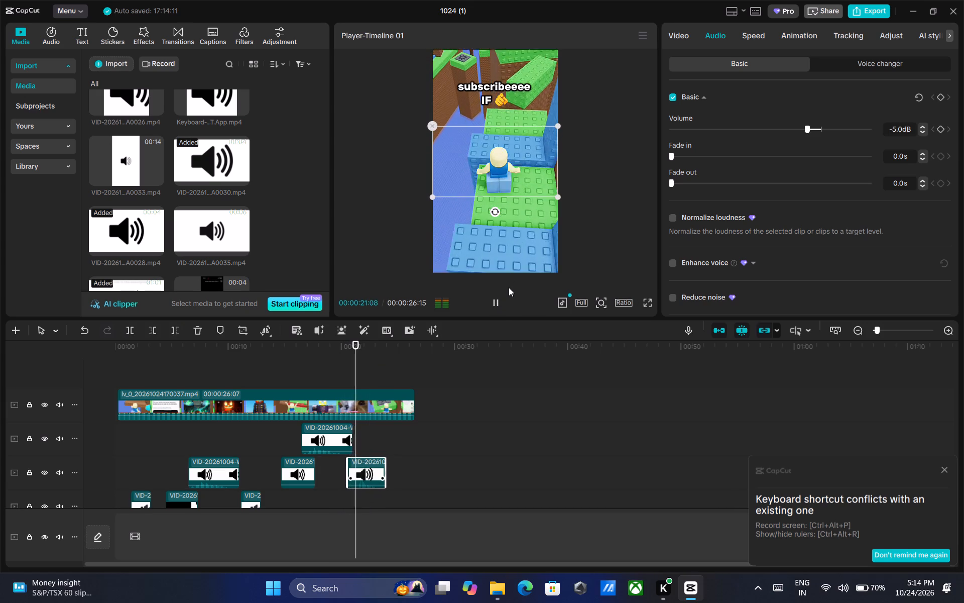
key("space")
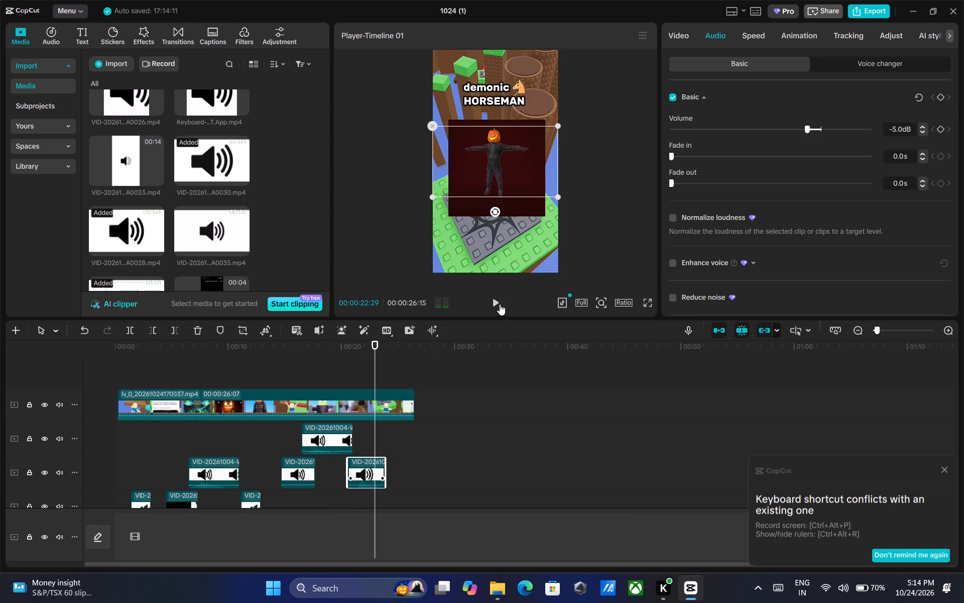
Raise the volume of the A0030 clip to -4.0 dB.
triple_click(922, 124)
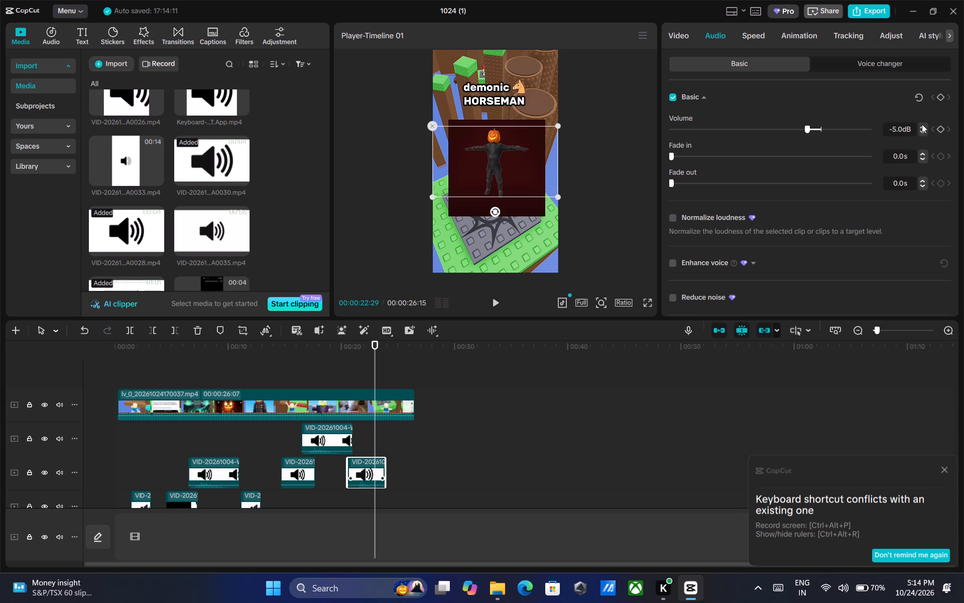
double_click(922, 124)
left_click(922, 124)
triple_click(920, 127)
triple_click(920, 127)
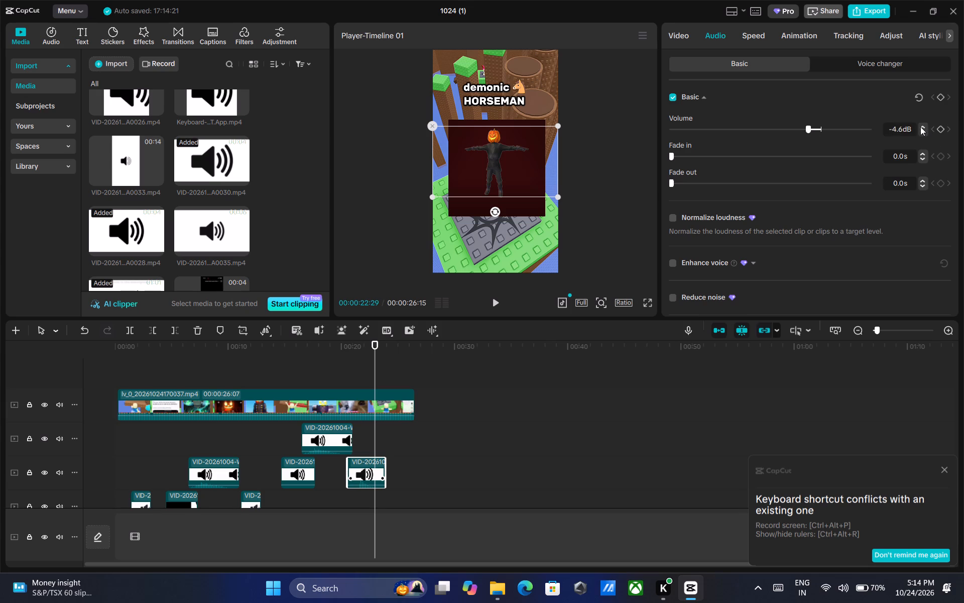
triple_click(920, 127)
left_click(920, 127)
Split the A0030 clip at 00:00:22:18, before the "demonic HORSEMAN" caption, and delete the remainder.
left_click_drag(375, 341, 373, 341)
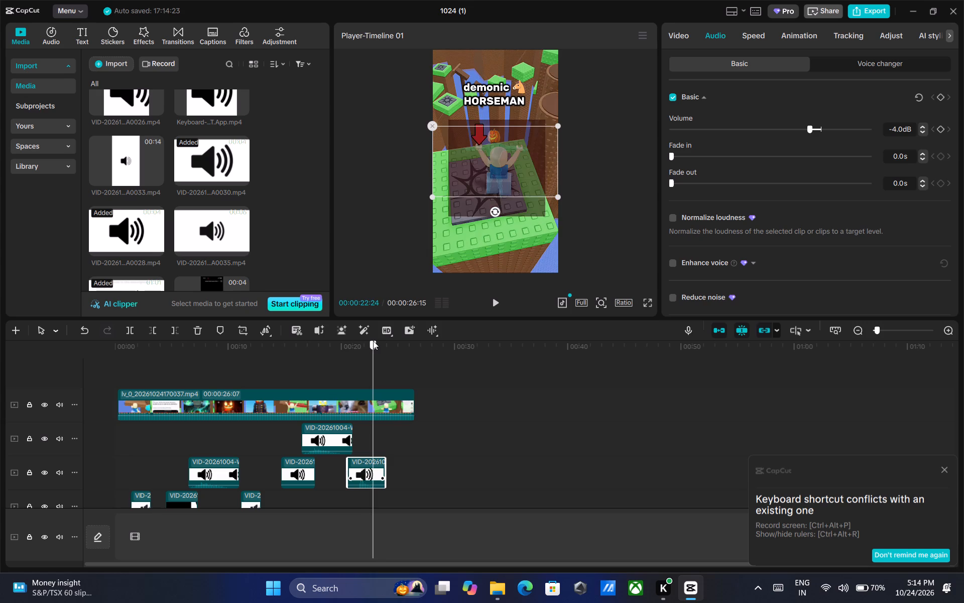
left_click_drag(373, 341, 371, 341)
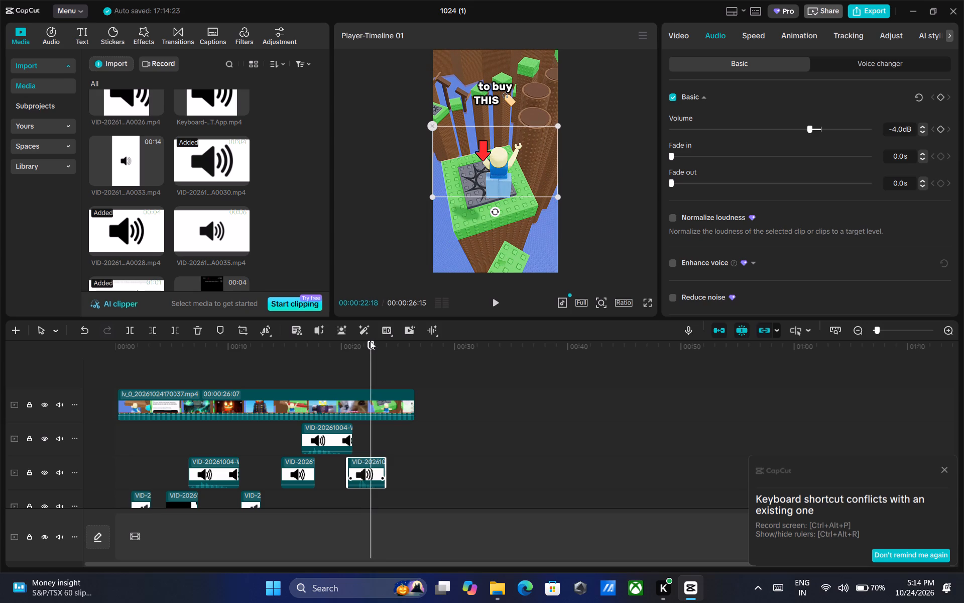
key("ctrl+b")
key("Delete")
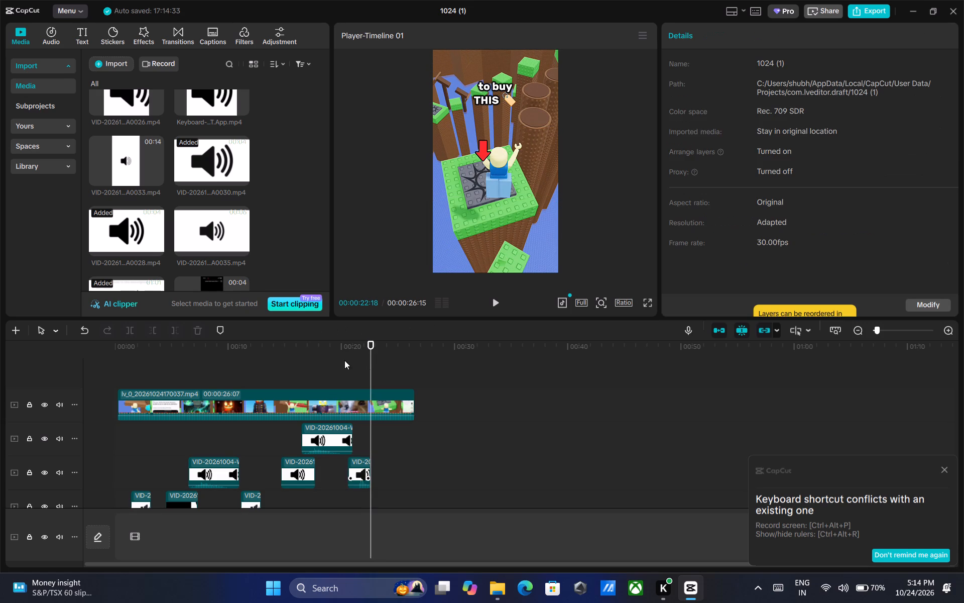
Browse the imported sounds and audition the A0039 compilation around its Taco Bell Bong and Social Credit Siren sections.
scroll(207, 235, "up", 2)
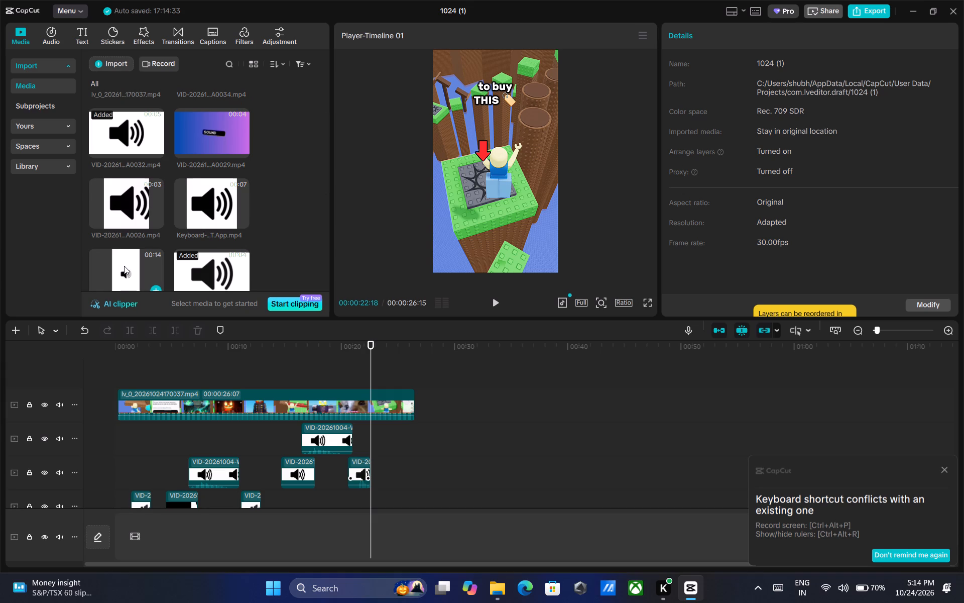
scroll(137, 187, "down", 2)
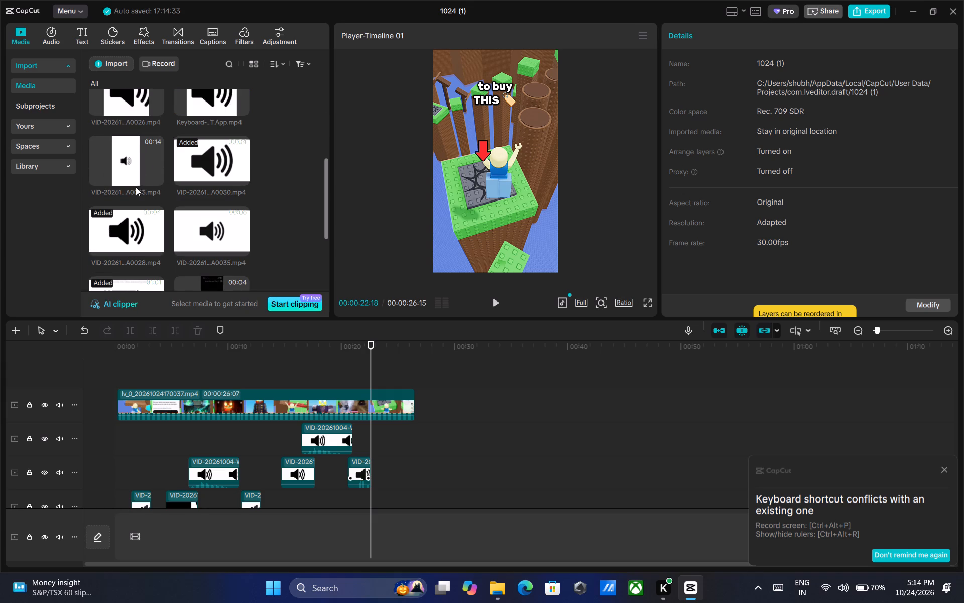
scroll(129, 221, "down", 1)
left_click(124, 252)
left_click_drag(120, 248, 379, 377)
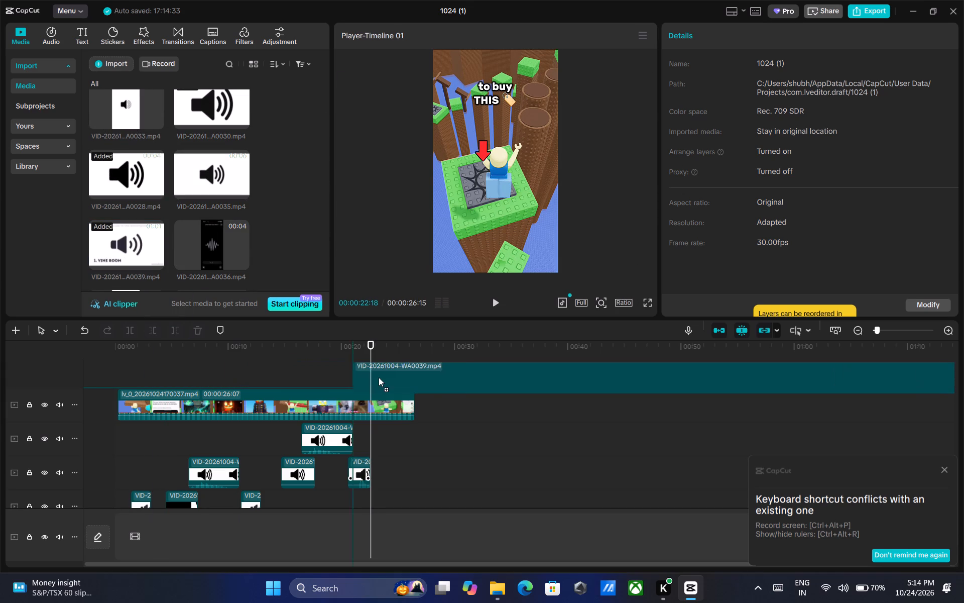
left_click_drag(379, 377, 118, 241)
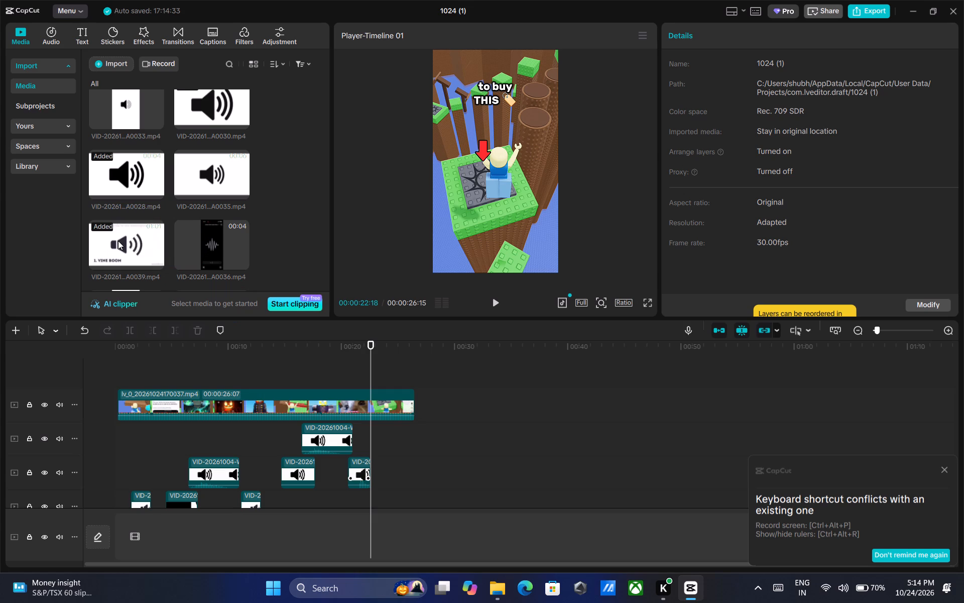
left_click(137, 242)
left_click(101, 249)
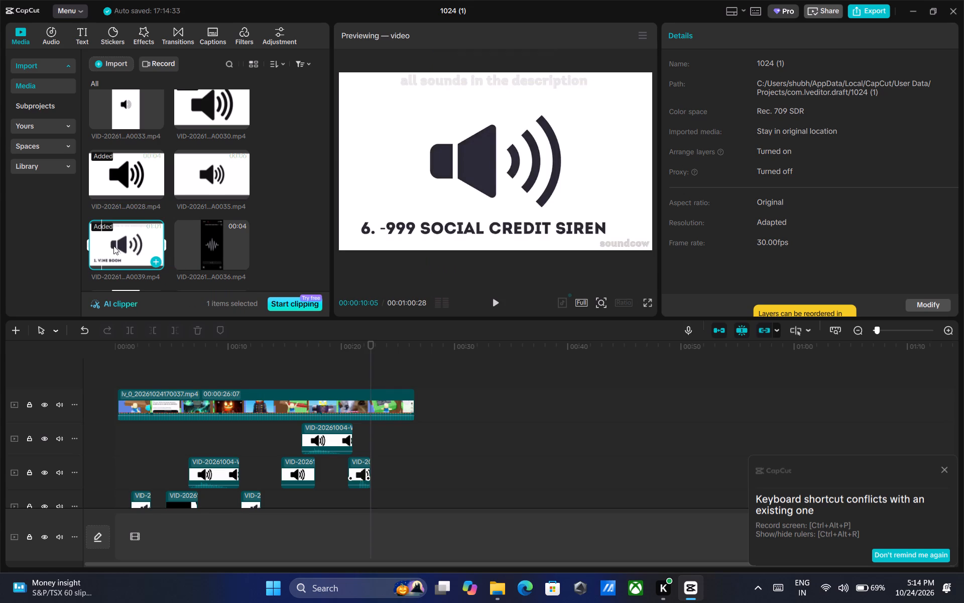
left_click(97, 242)
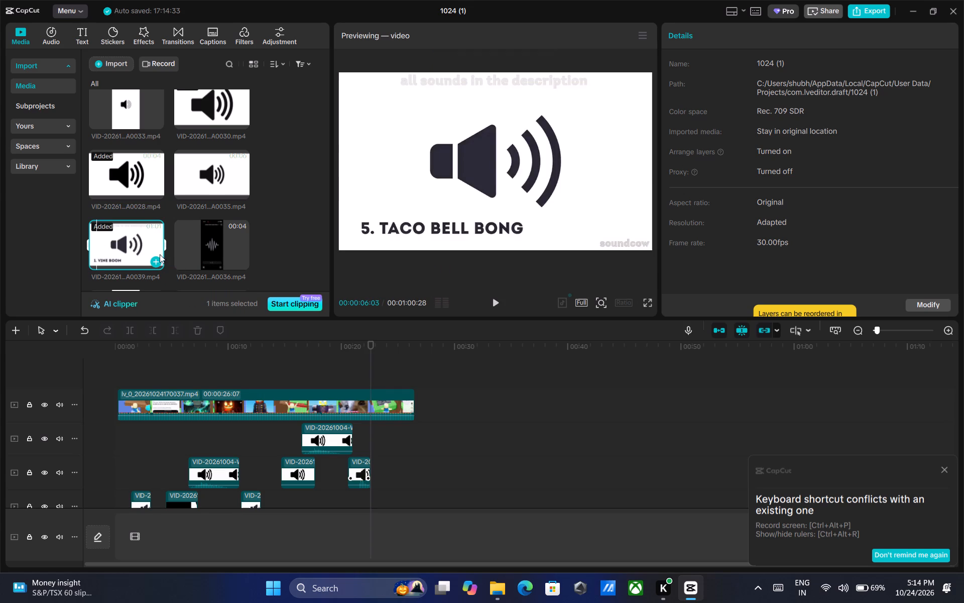
left_click(497, 304)
left_click(497, 304)
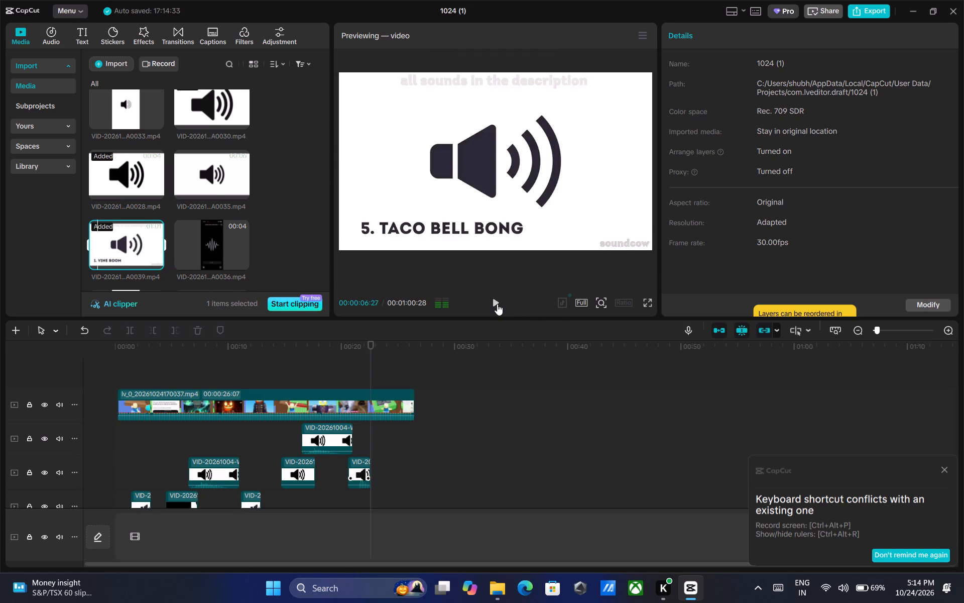
left_click(497, 304)
left_click(497, 304)
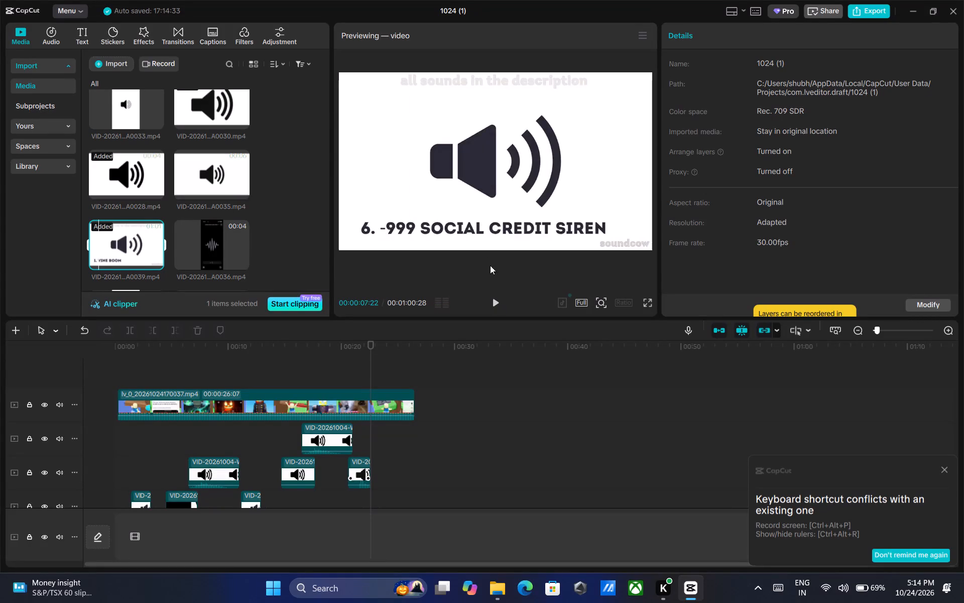
Place the A0039 sound compilation on a new track above the main video, starting at about 00:00:31, beyond the video's end.
left_click_drag(113, 244, 392, 374)
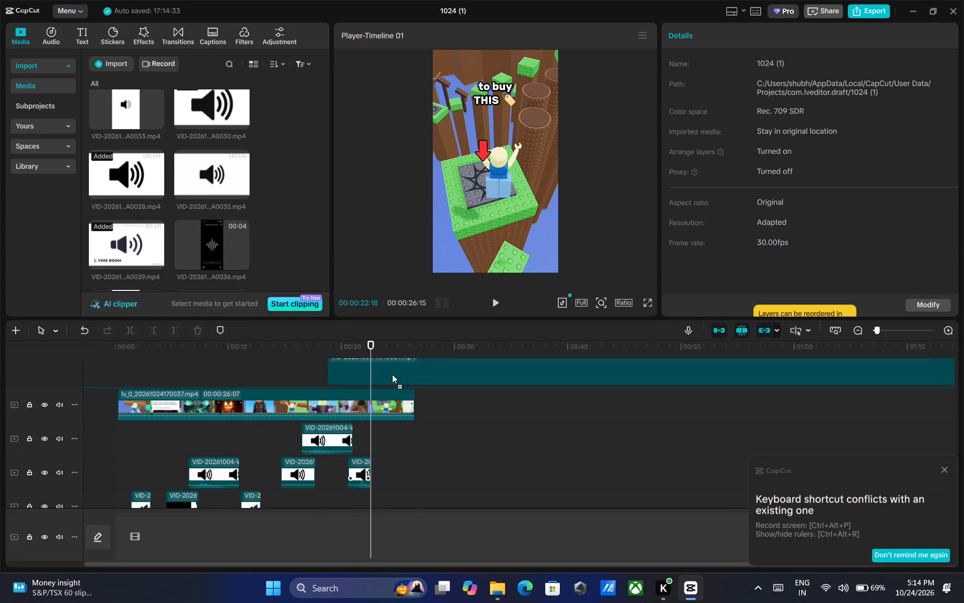
left_click_drag(392, 374, 468, 374)
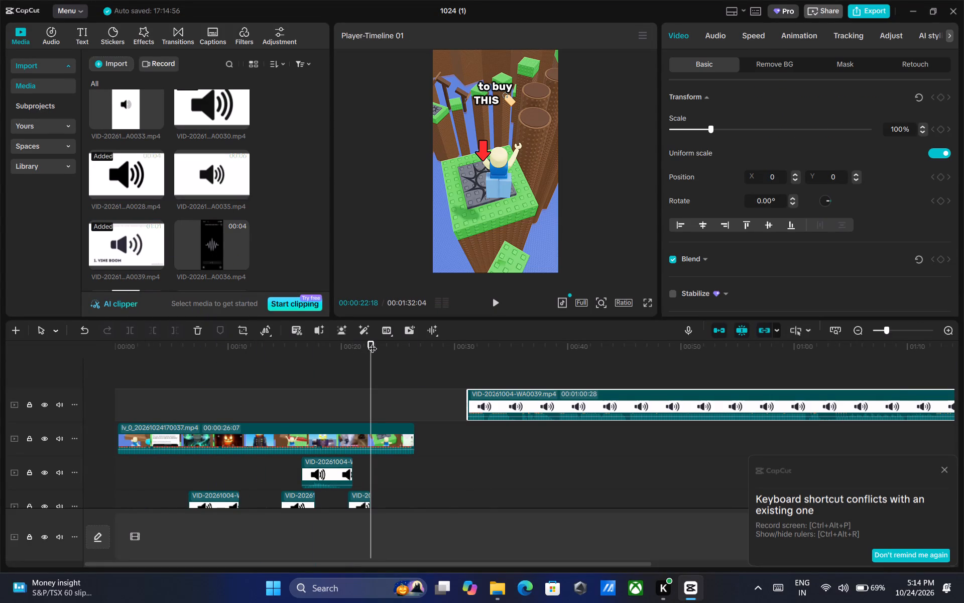
Split the A0039 compilation at 00:00:36:29, where the Taco Bell Bong sound starts.
left_click_drag(371, 342, 535, 355)
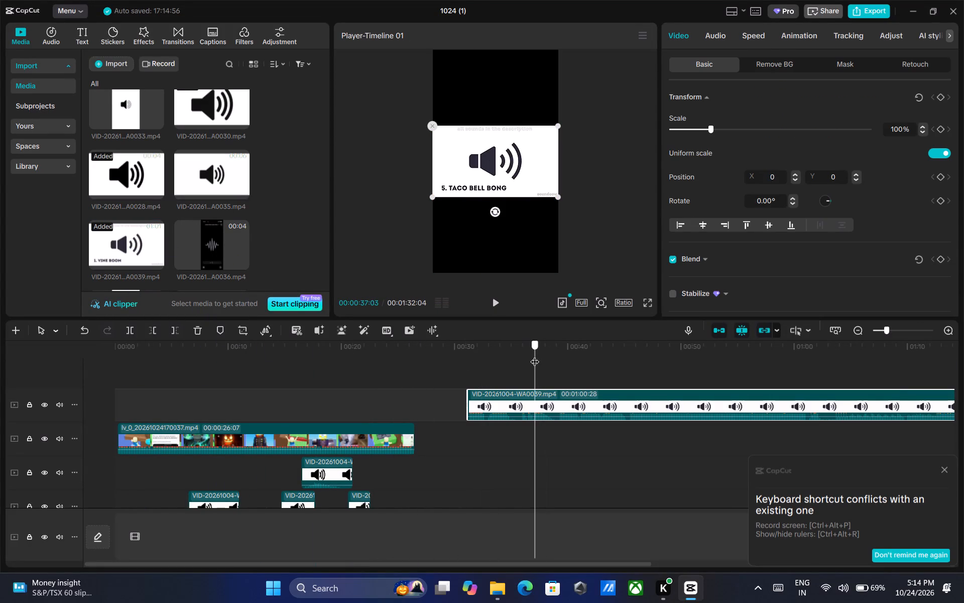
left_click_drag(535, 355, 521, 355)
left_click(499, 304)
triple_click(499, 304)
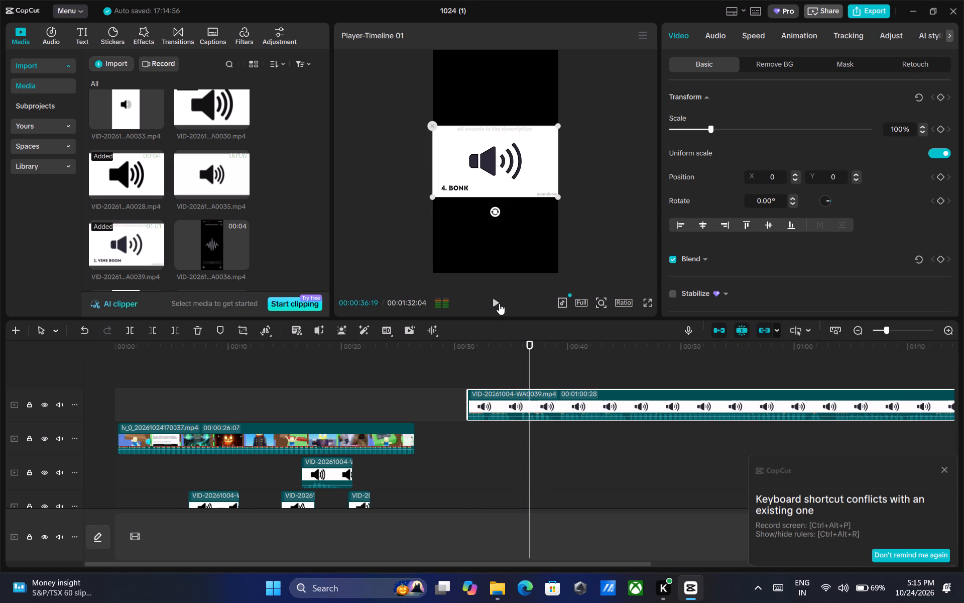
left_click_drag(533, 341, 528, 341)
left_click(496, 297)
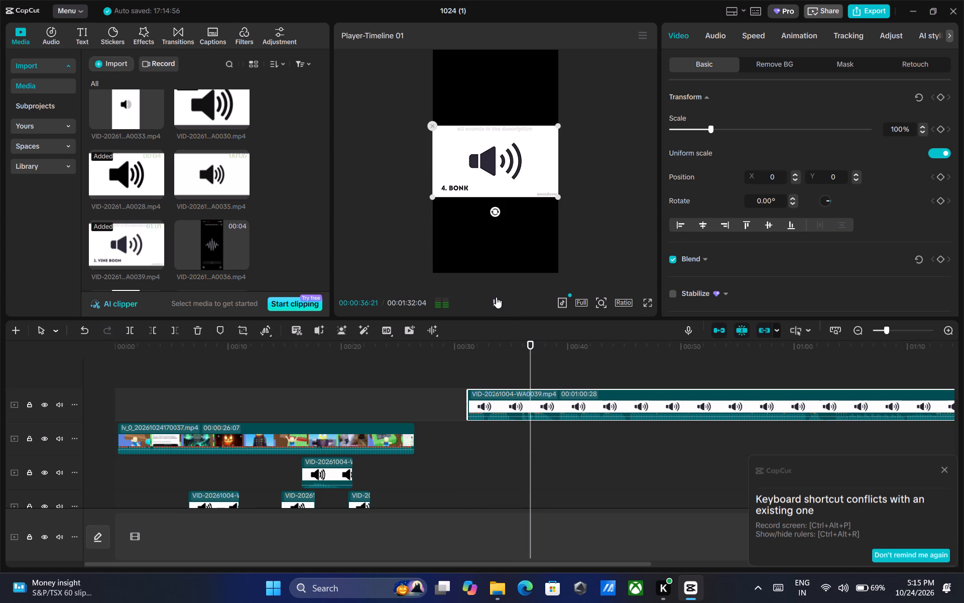
left_click(496, 300)
left_click_drag(539, 344, 535, 344)
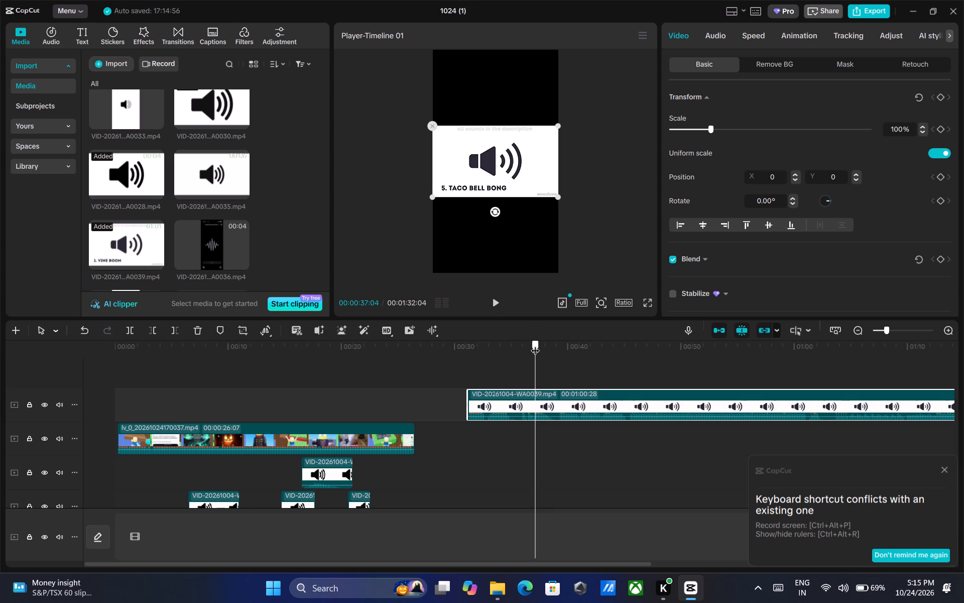
left_click_drag(535, 344, 531, 344)
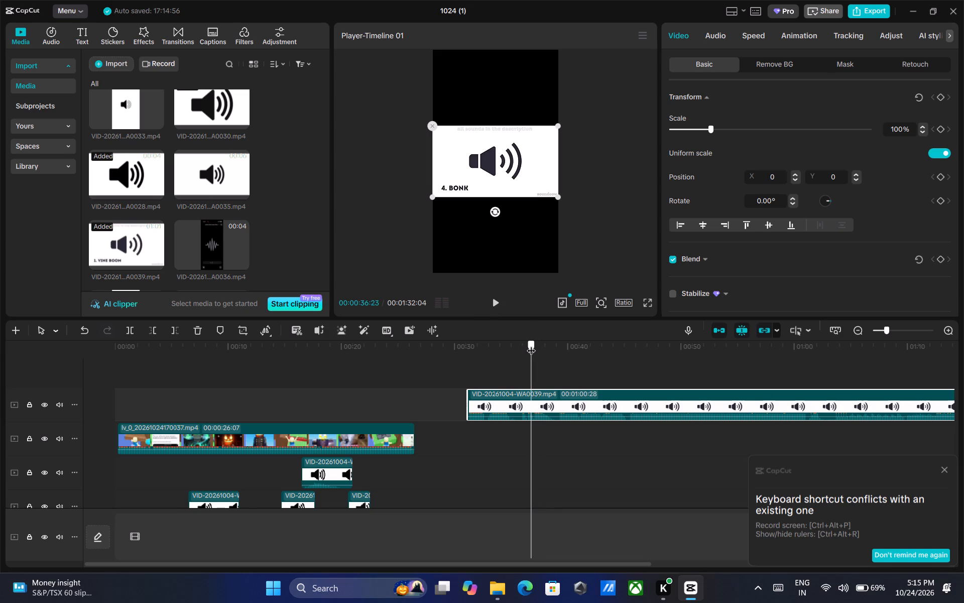
left_click_drag(531, 344, 533, 345)
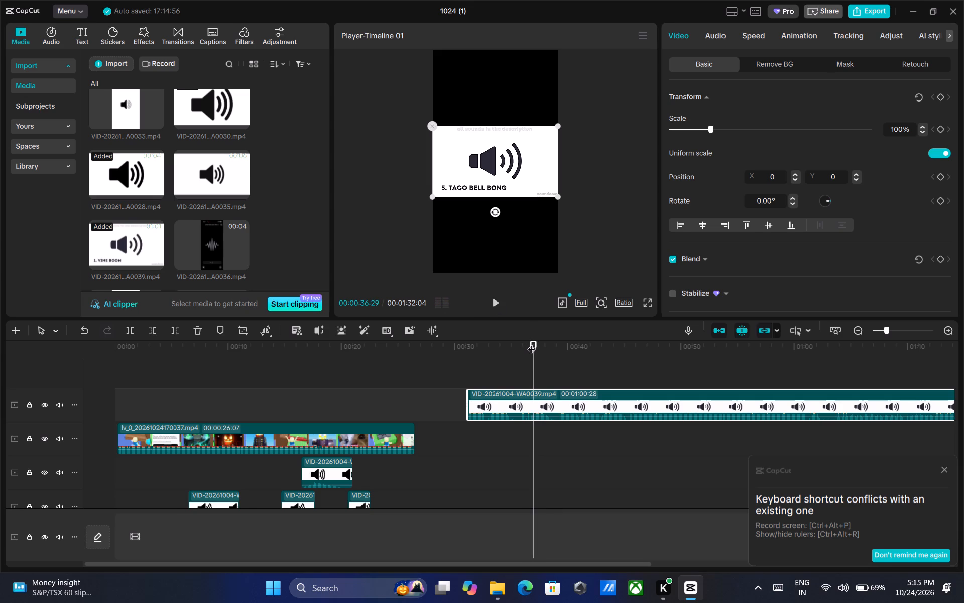
key("ctrl+b")
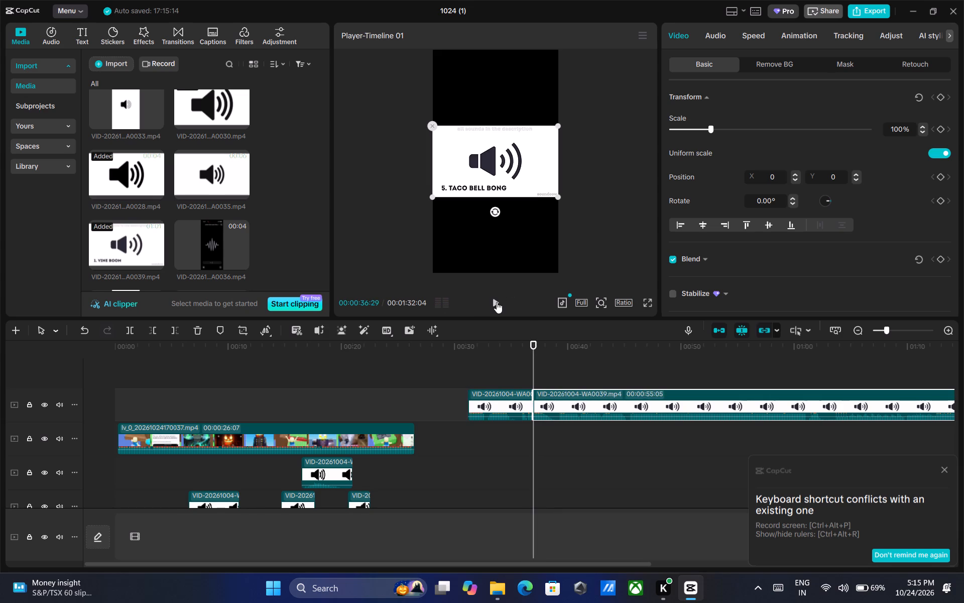
Split the A0039 compilation again at 00:00:38:09 and delete the pieces before and after the Taco Bell Bong segment.
left_click(497, 302)
left_click(497, 302)
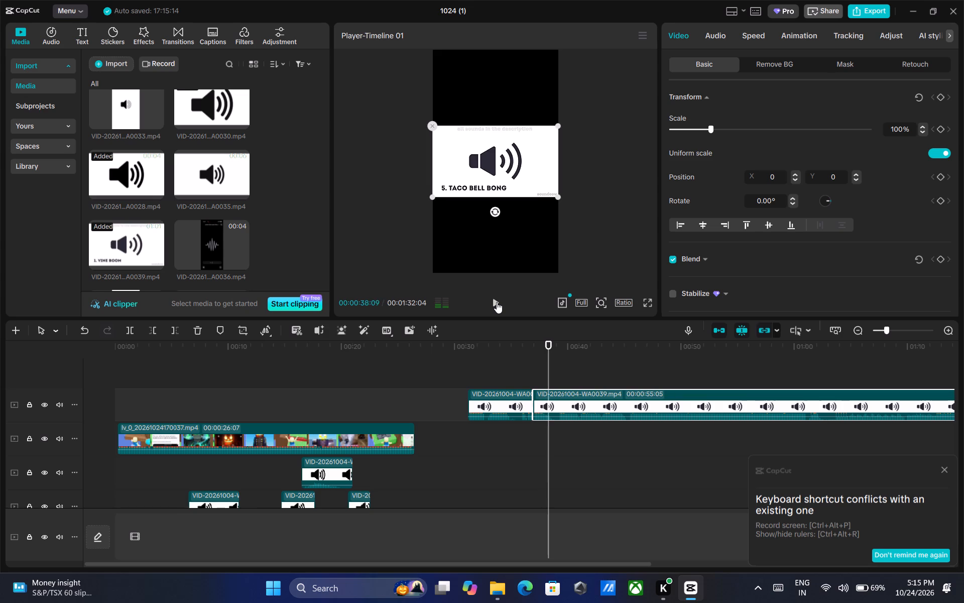
key("ctrl+b")
left_click(497, 404)
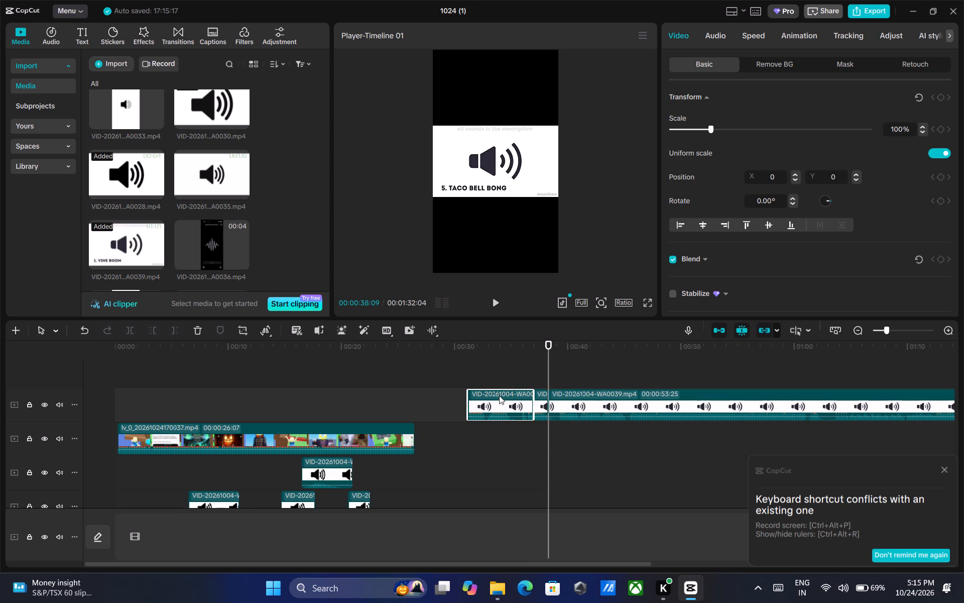
key("Delete")
left_click(568, 397)
key("Delete")
Lower the volume of the Taco Bell Bong clip to -5.4 dB.
left_click(541, 395)
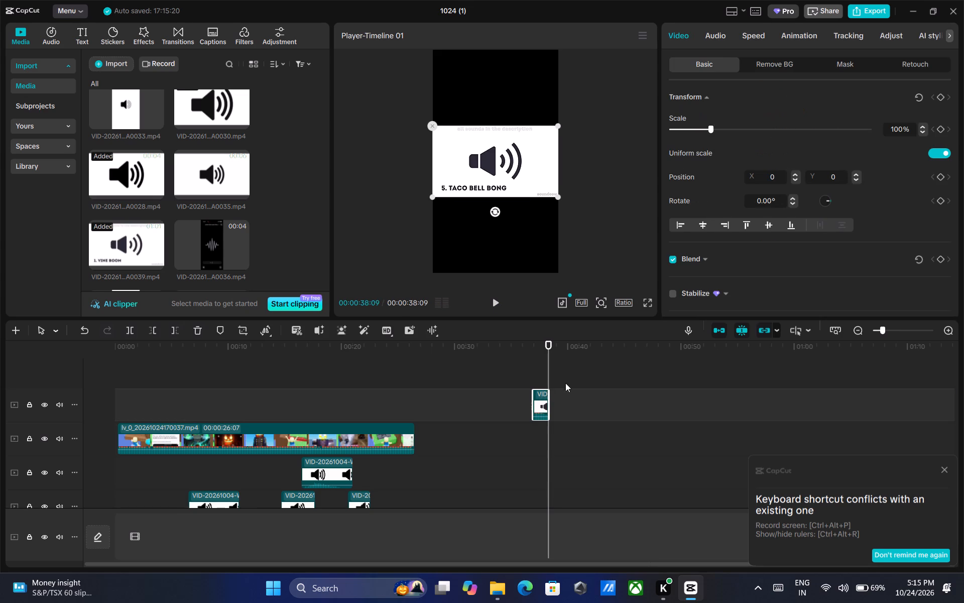
left_click(714, 38)
left_click_drag(820, 128, 814, 128)
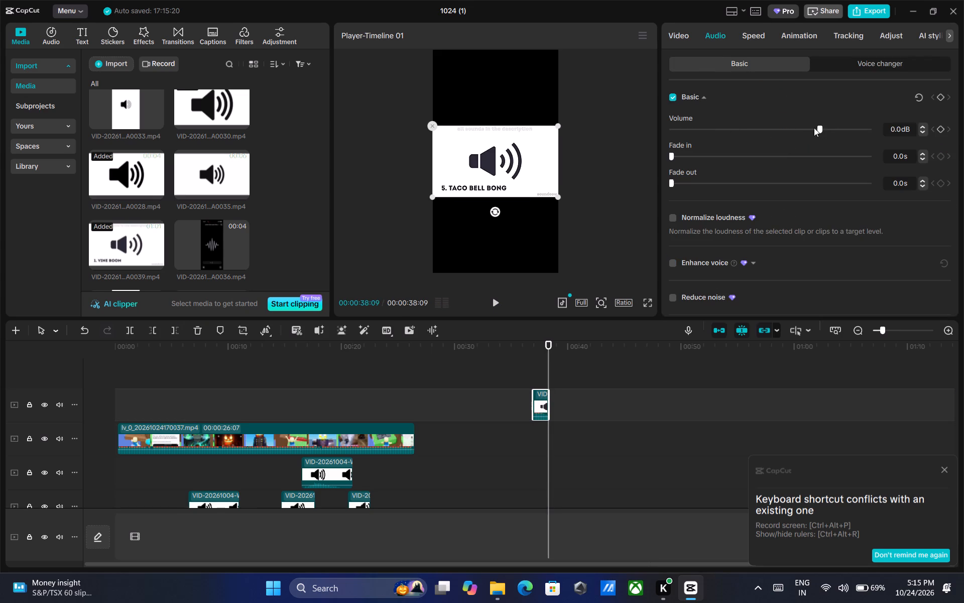
left_click_drag(814, 128, 804, 131)
Move the Taco Bell Bong clip to the track directly below the main video, at the "demonic HORSEMAN" caption, and play it back.
left_click_drag(540, 398, 376, 485)
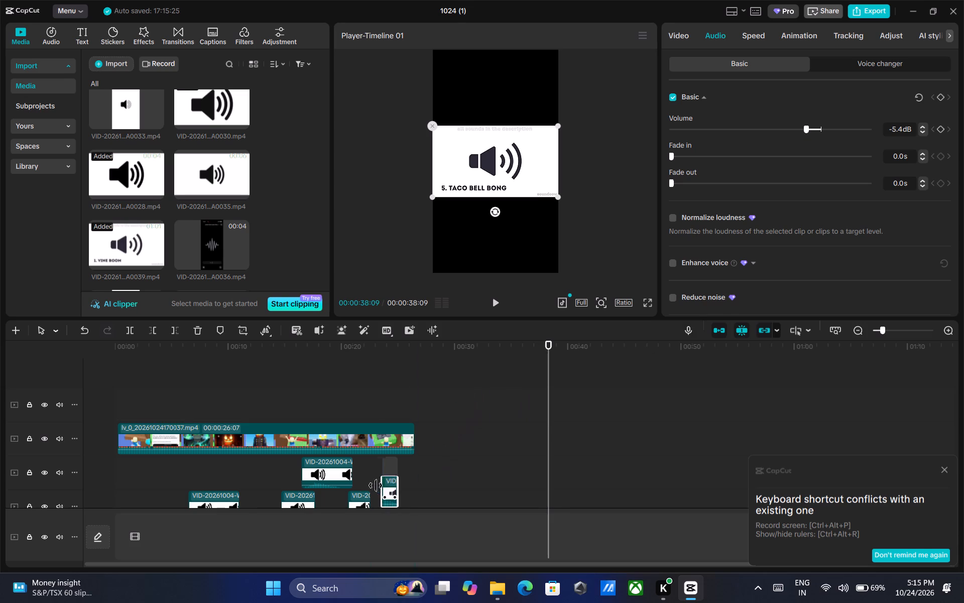
left_click_drag(376, 485, 377, 467)
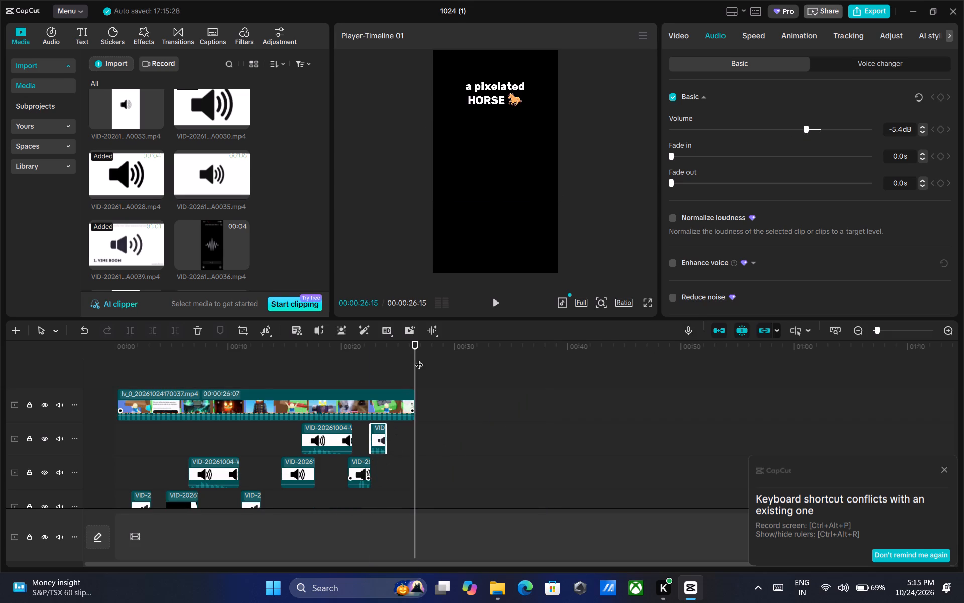
left_click_drag(413, 344, 360, 340)
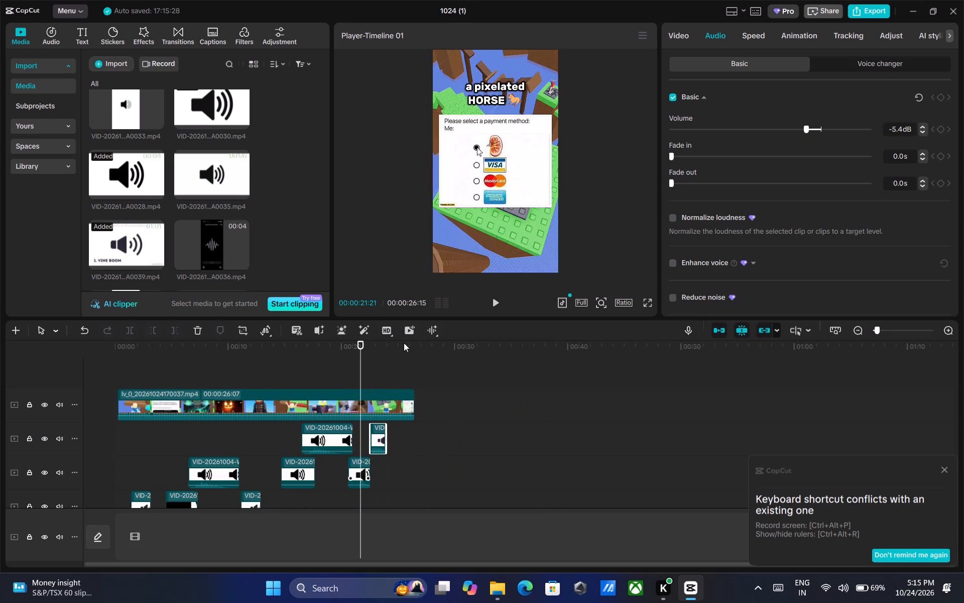
left_click(497, 301)
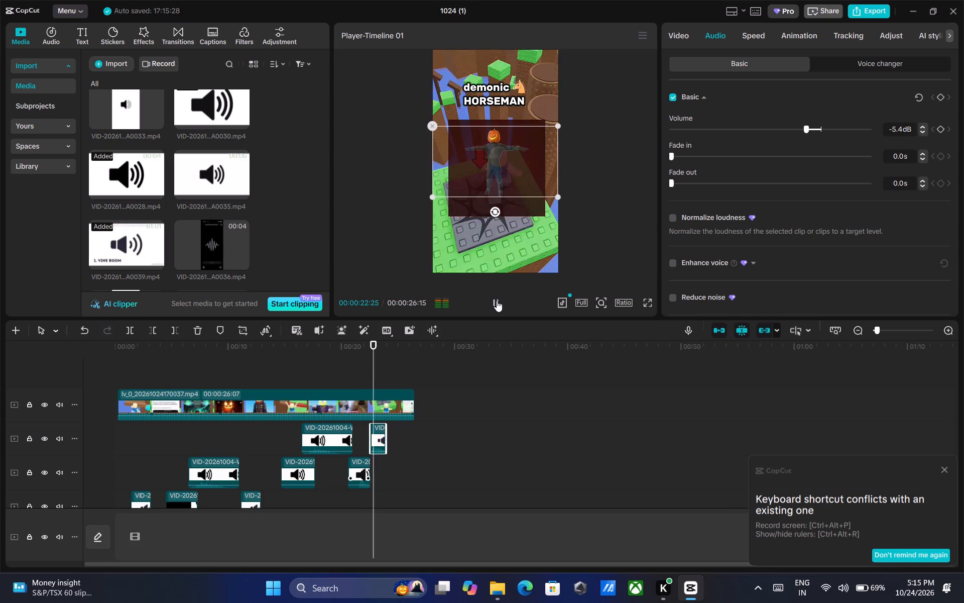
double_click(497, 300)
triple_click(497, 300)
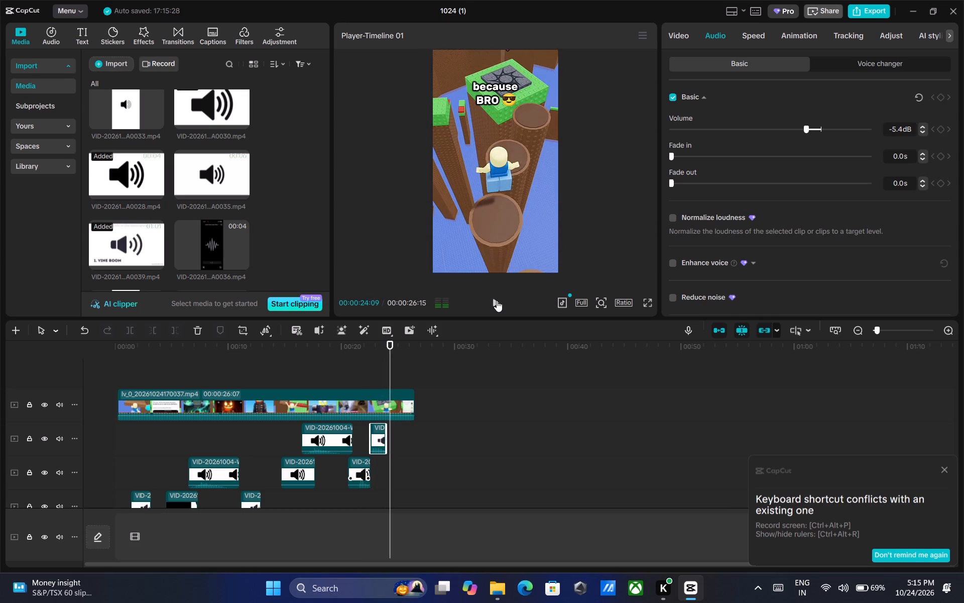
triple_click(497, 300)
left_click(497, 300)
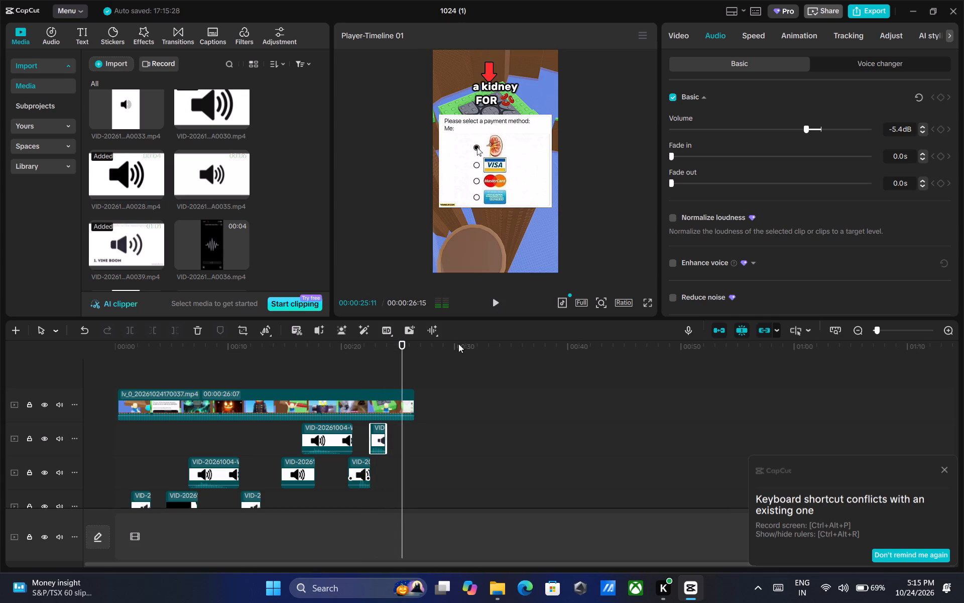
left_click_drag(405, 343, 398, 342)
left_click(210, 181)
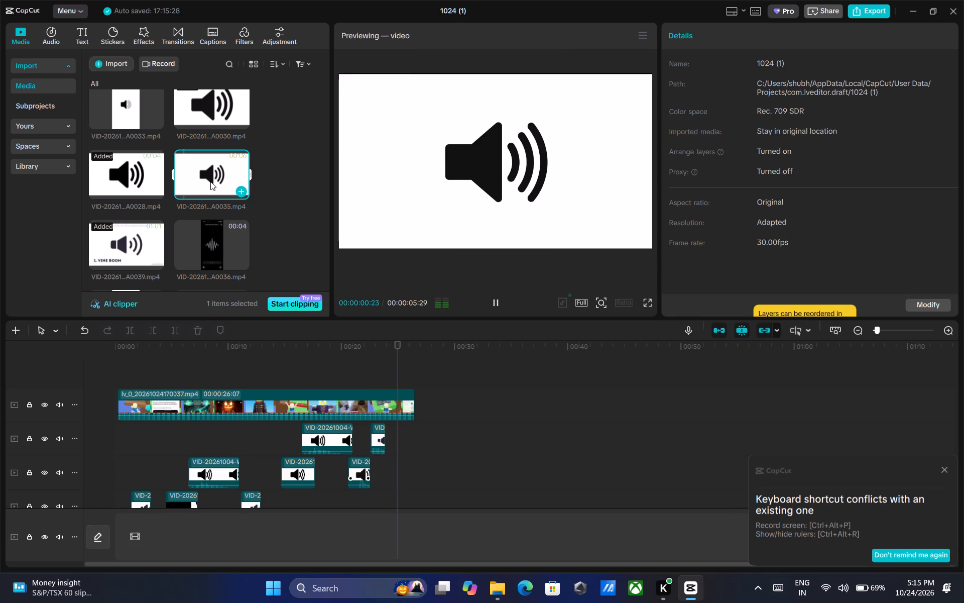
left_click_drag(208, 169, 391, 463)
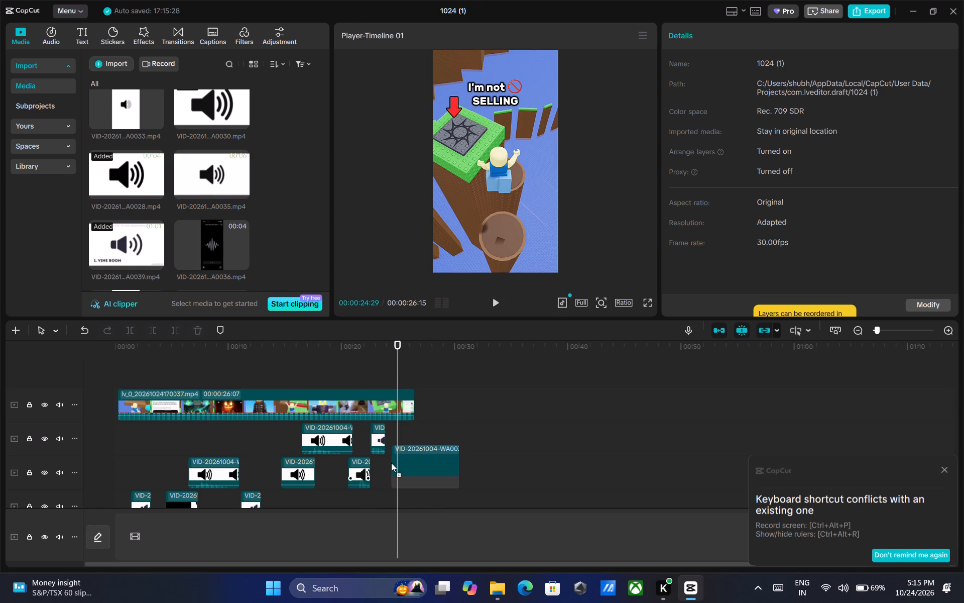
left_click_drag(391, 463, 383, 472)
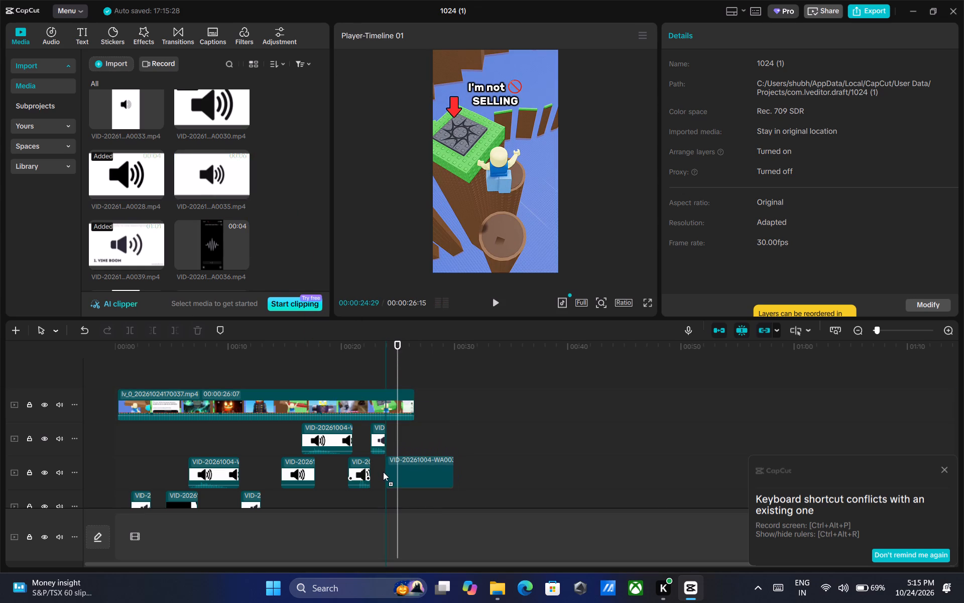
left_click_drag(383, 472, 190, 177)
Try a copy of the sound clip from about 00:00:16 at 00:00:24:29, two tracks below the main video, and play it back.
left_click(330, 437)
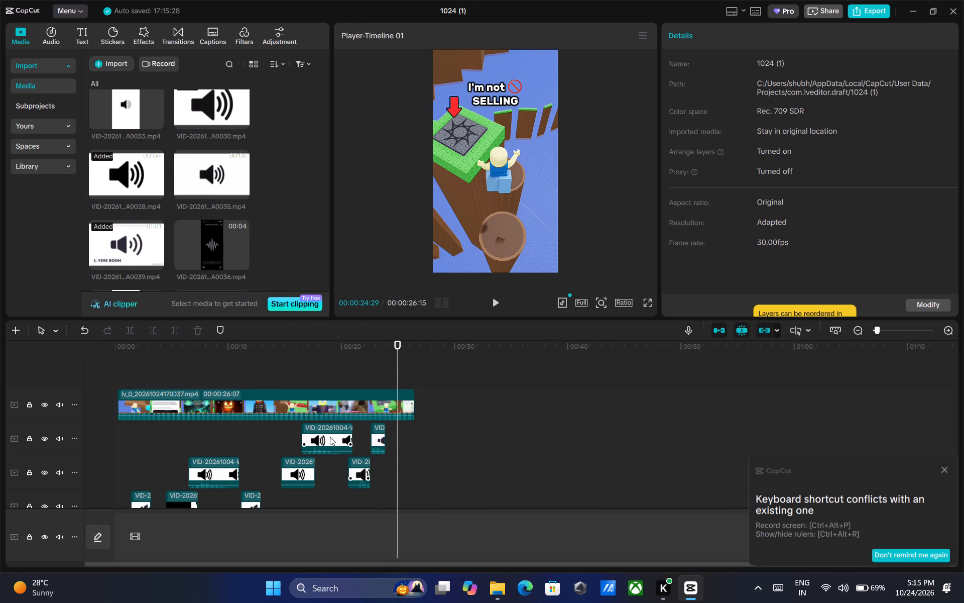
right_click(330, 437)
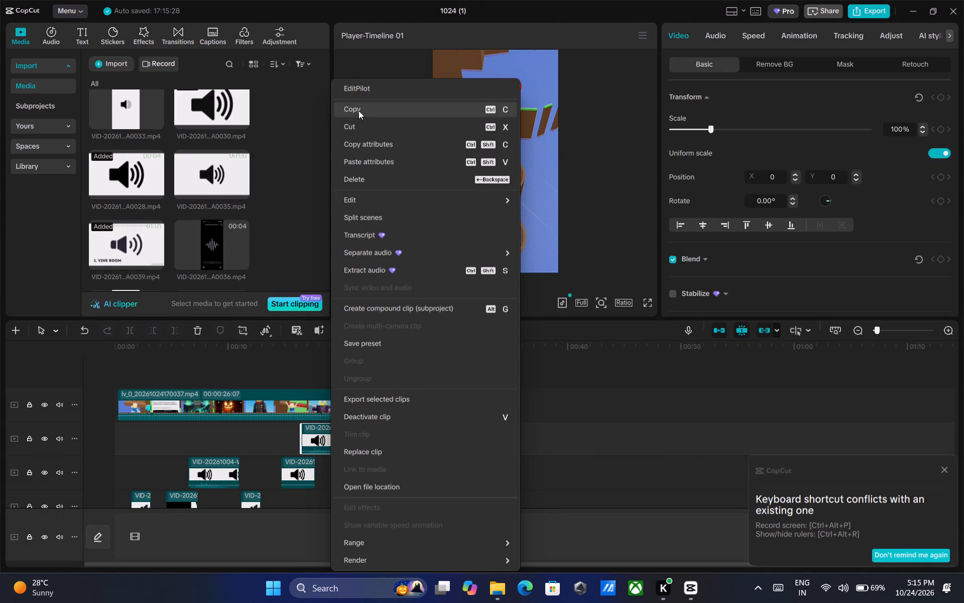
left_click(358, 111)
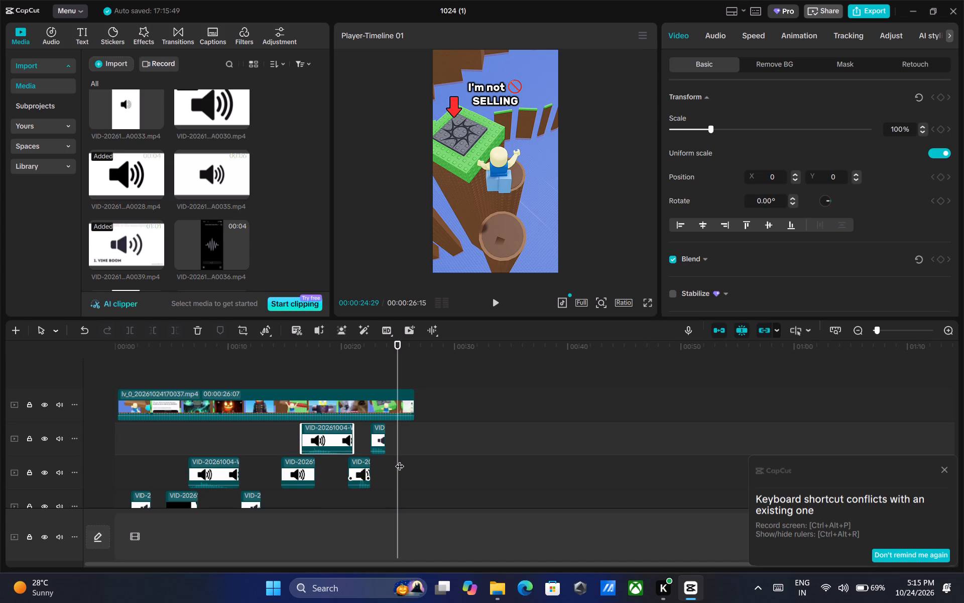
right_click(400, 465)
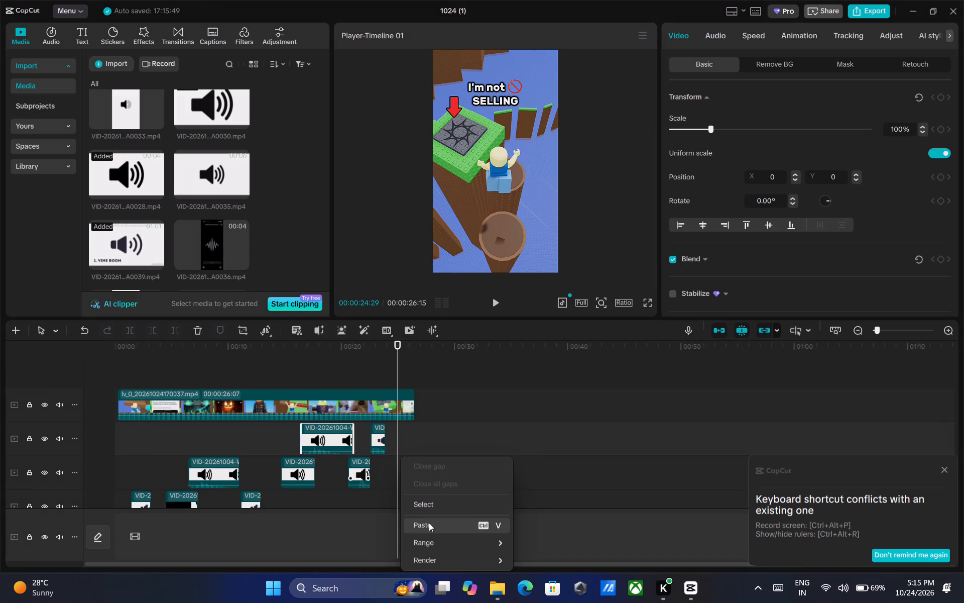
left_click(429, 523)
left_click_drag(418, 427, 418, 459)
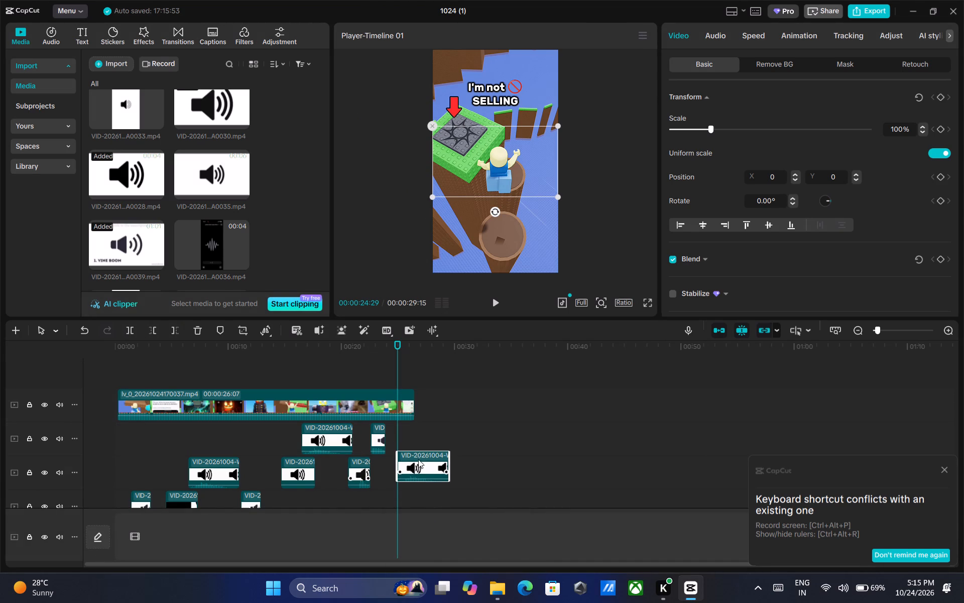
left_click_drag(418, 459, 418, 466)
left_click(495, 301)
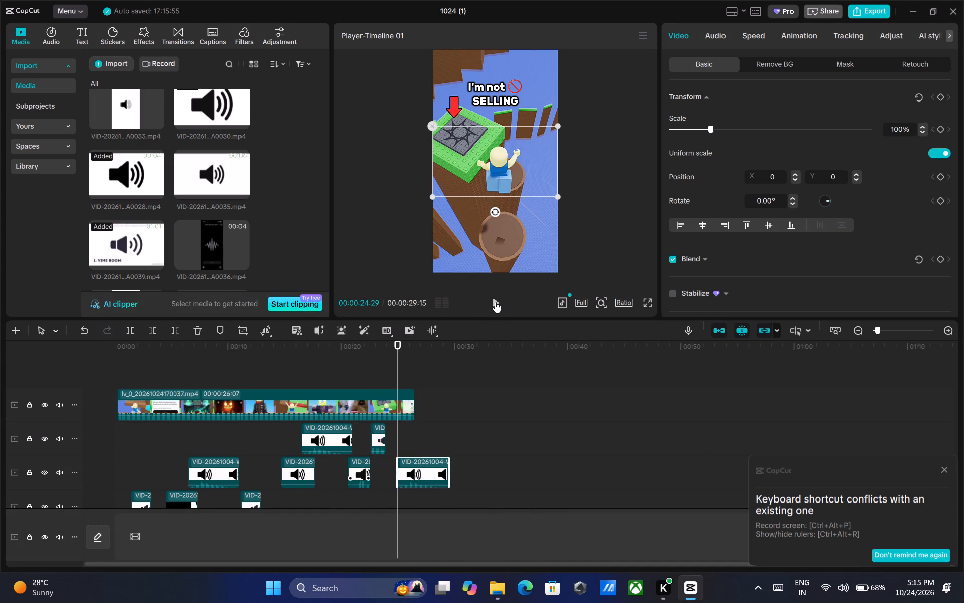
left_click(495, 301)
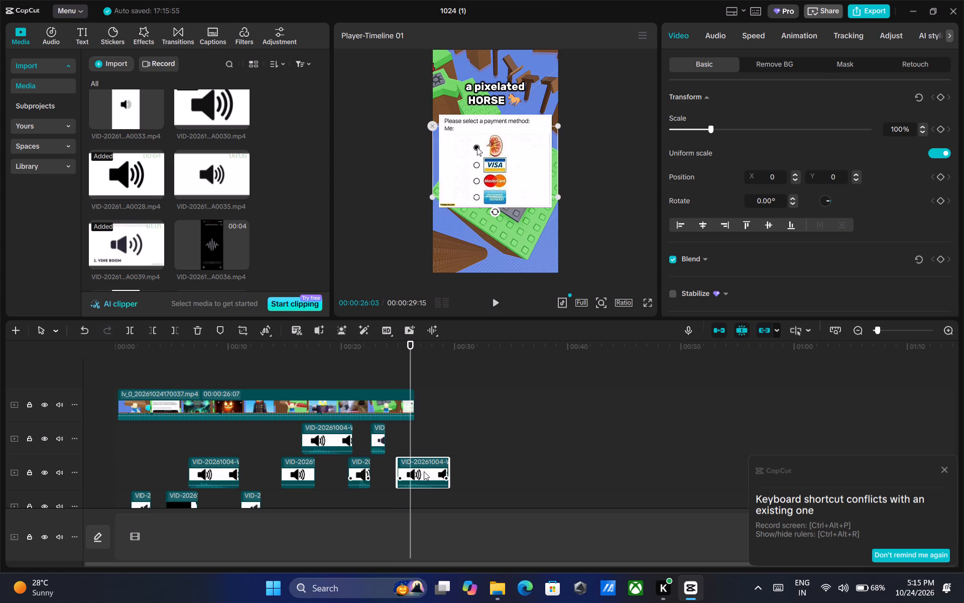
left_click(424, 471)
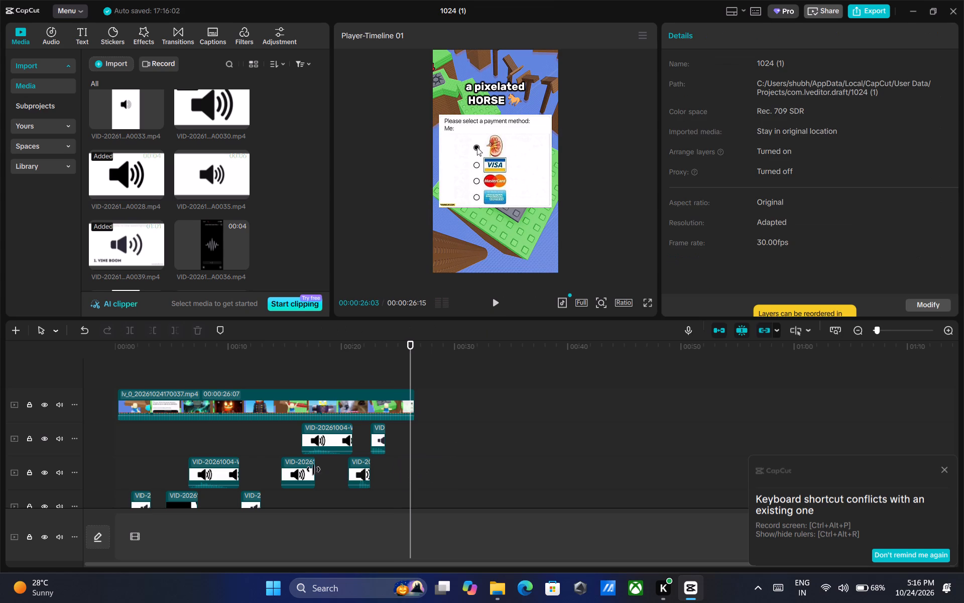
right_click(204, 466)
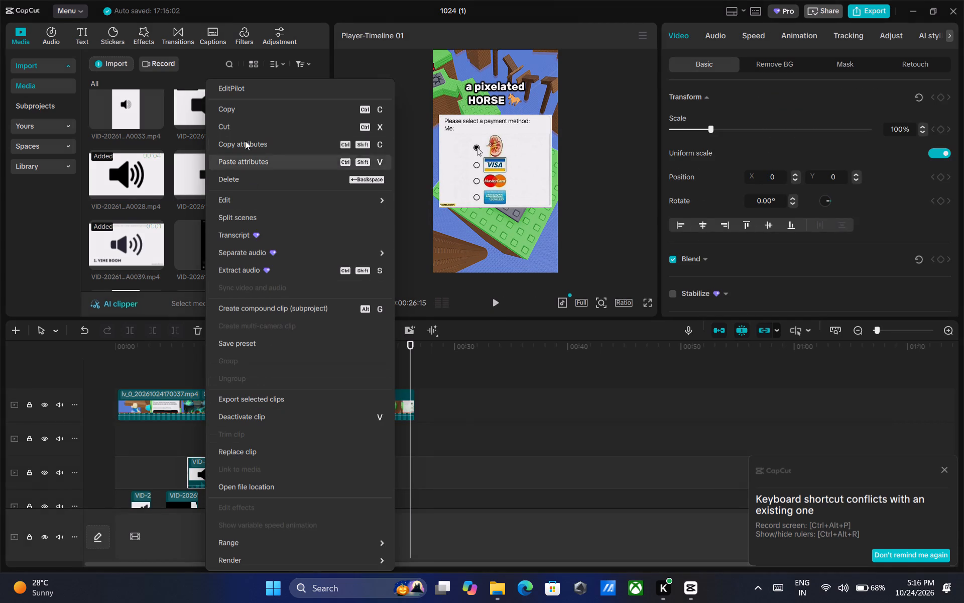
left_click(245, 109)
Place the A0035 sound on the track directly below the main video at about 00:00:25, by the "I'm not SELLING" caption, and play it back.
left_click(197, 179)
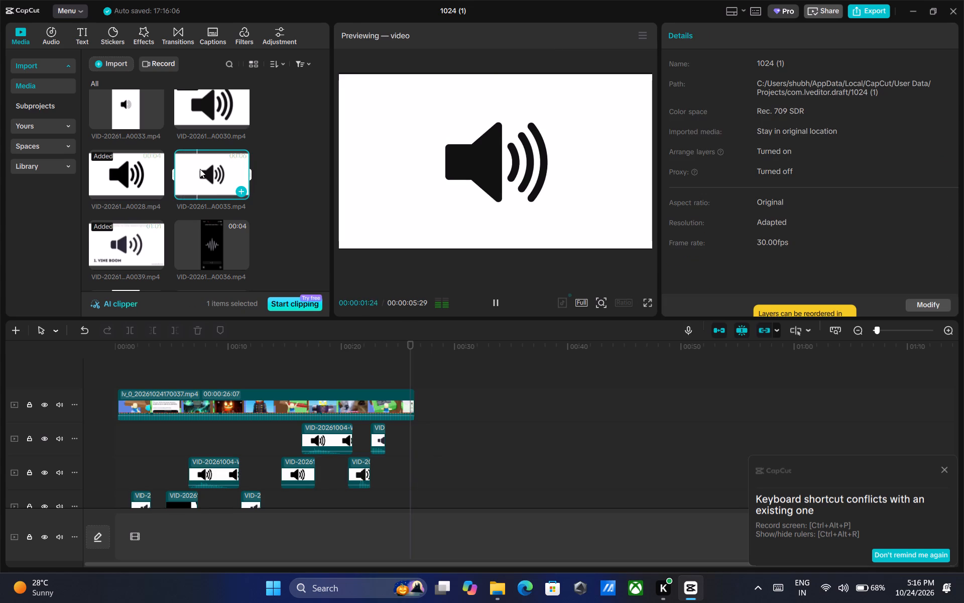
left_click_drag(200, 169, 395, 457)
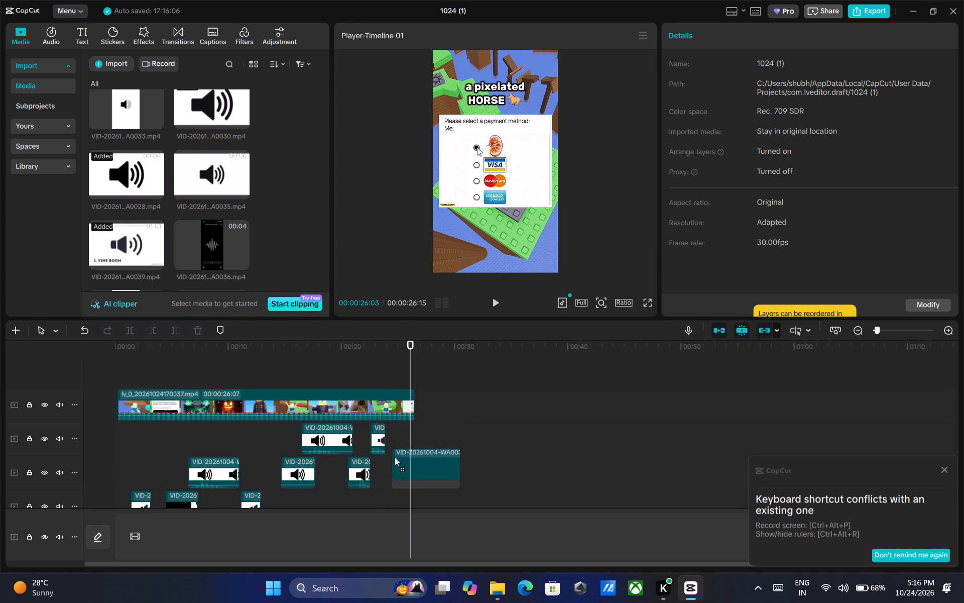
left_click_drag(395, 457, 397, 440)
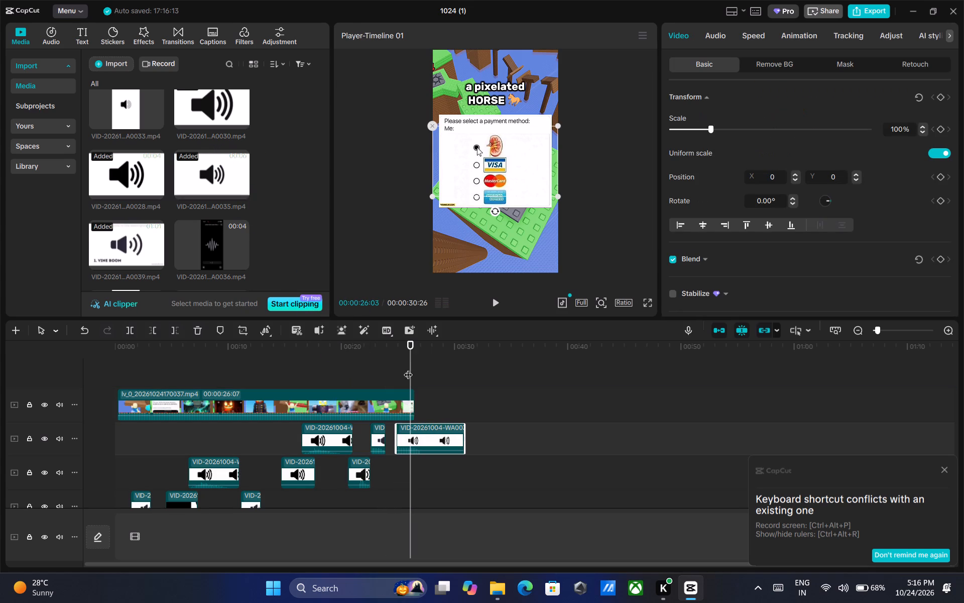
left_click_drag(411, 346, 396, 346)
left_click(494, 301)
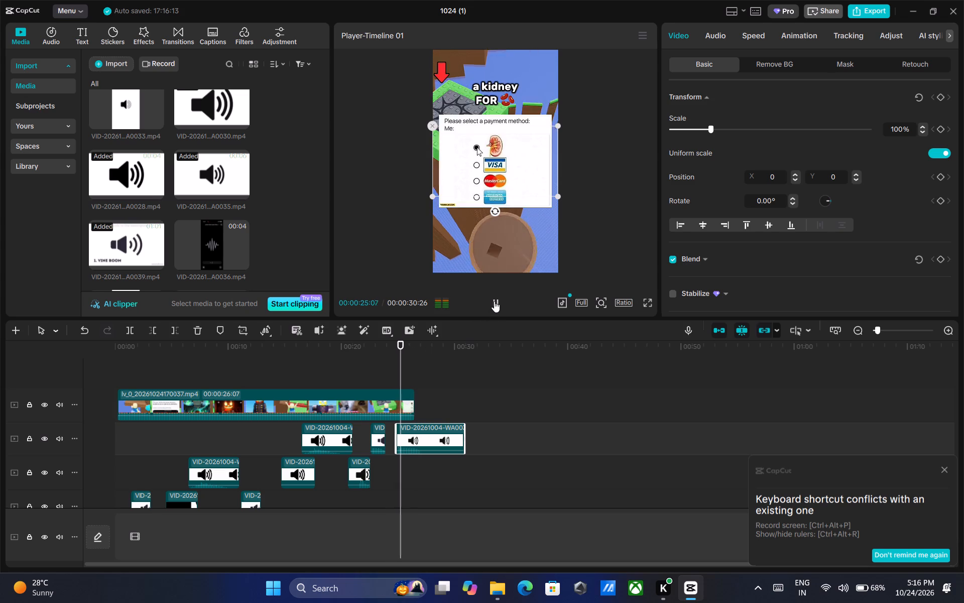
left_click(494, 301)
left_click(496, 303)
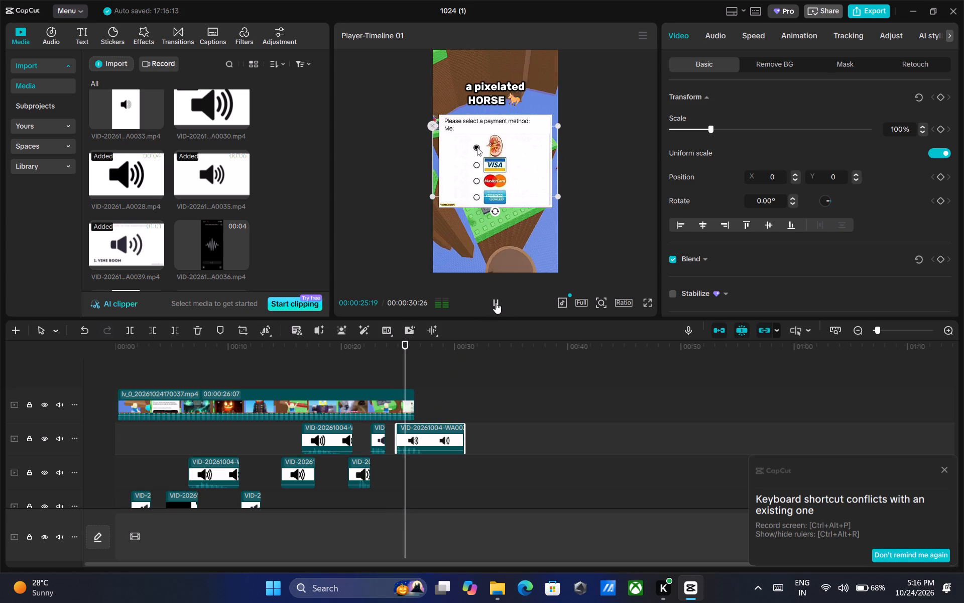
Split the A0035 sound clip at 00:00:26:15, by the end of the main video, and delete the part after it.
triple_click(496, 303)
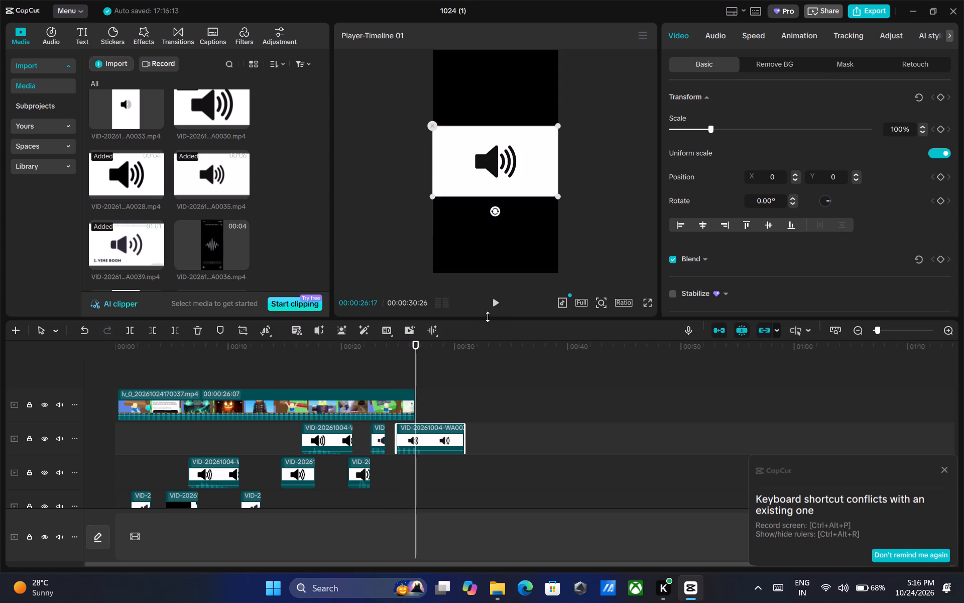
left_click(415, 345)
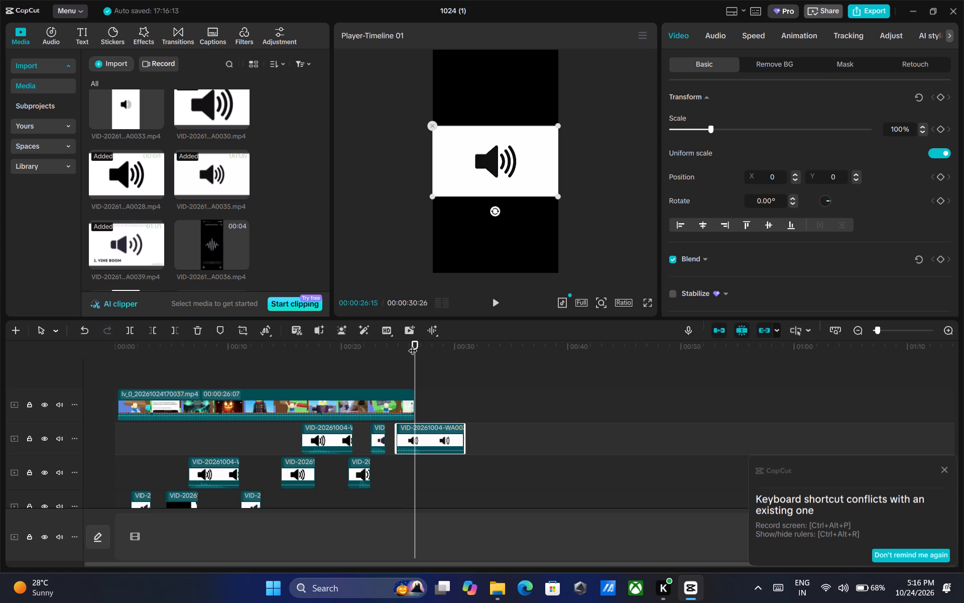
key("ctrl+b")
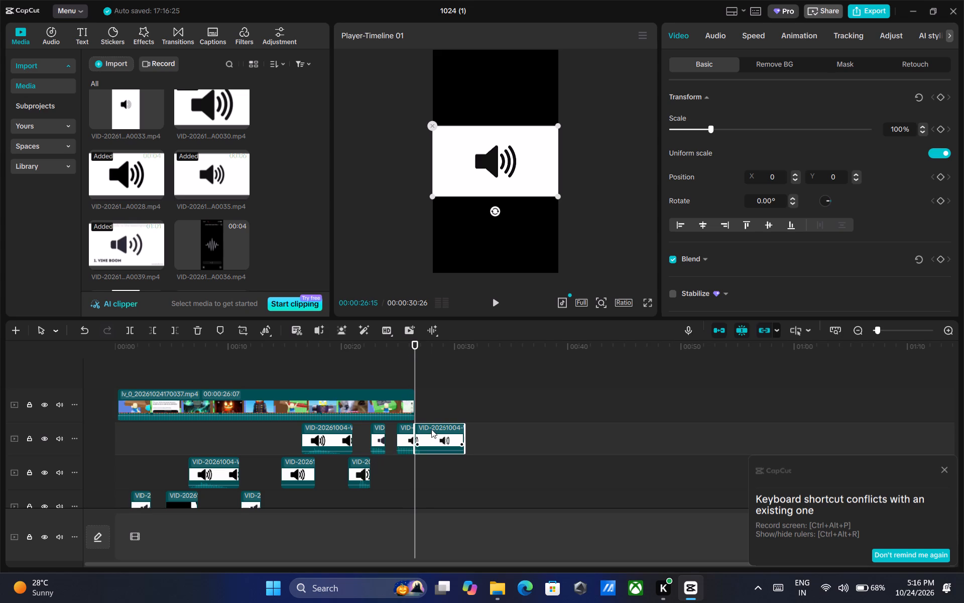
key("Delete")
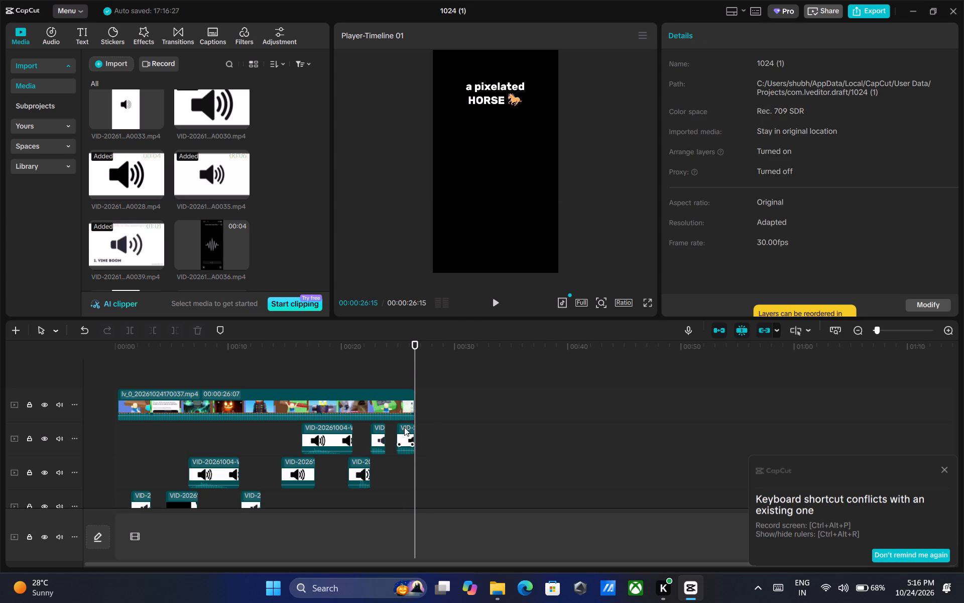
Lower the volume of the remaining A0035 sound clip to -5.7 dB.
left_click(405, 430)
left_click(725, 38)
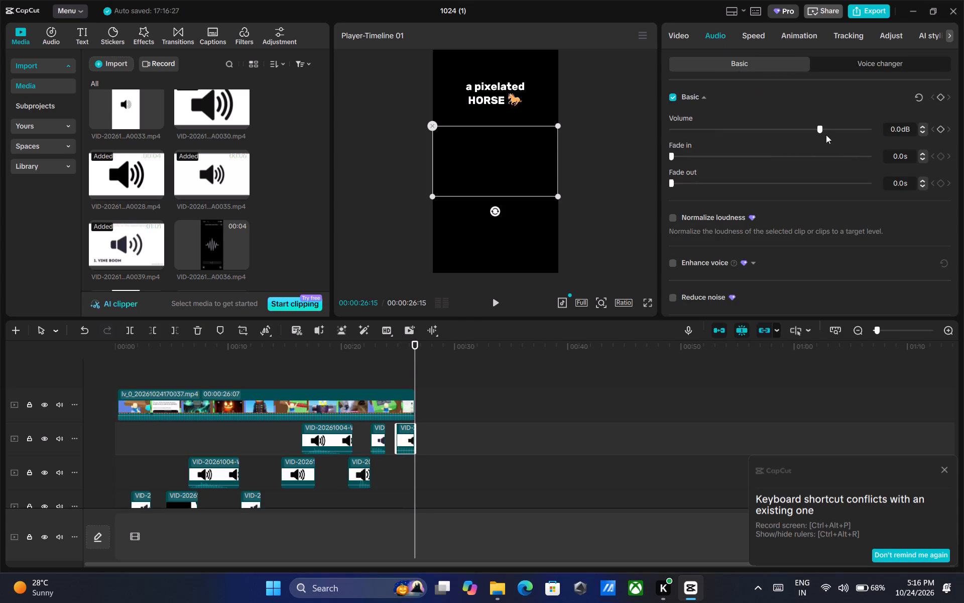
left_click_drag(820, 129, 803, 130)
Play the whole edit back from the start to check how the sound effects fit.
left_click_drag(415, 345, 70, 336)
left_click(651, 301)
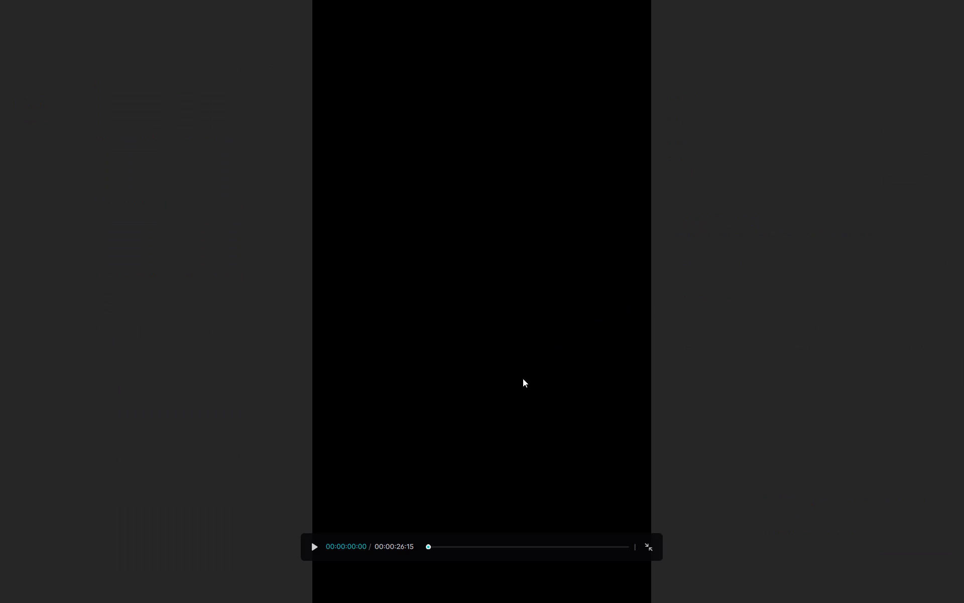
left_click(316, 543)
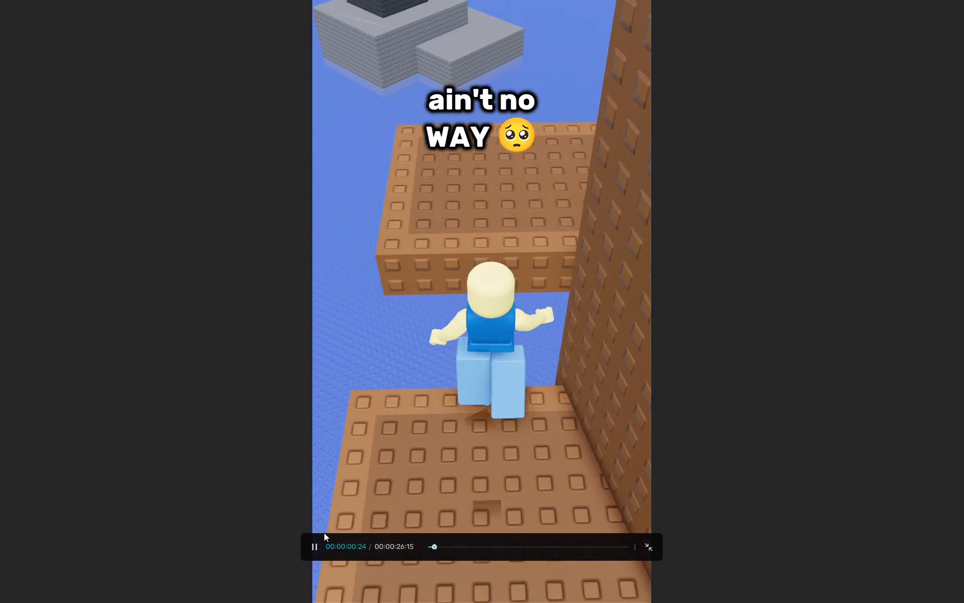
left_click(319, 543)
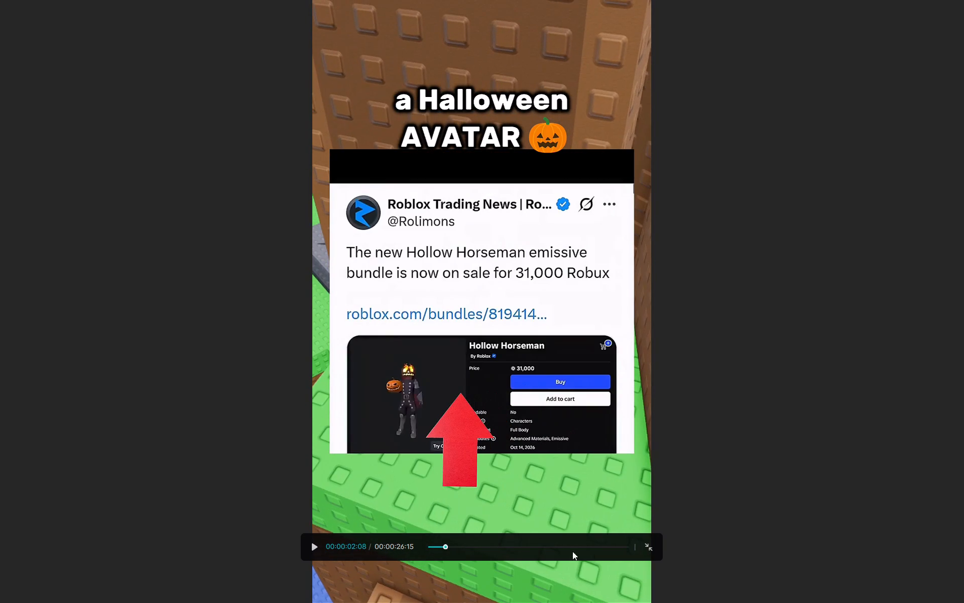
left_click(649, 548)
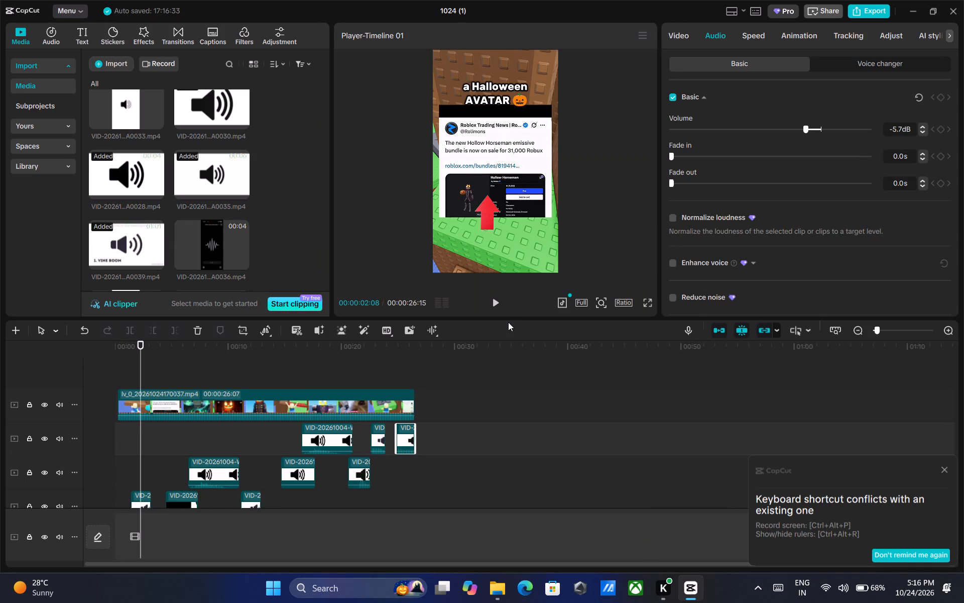
left_click(494, 301)
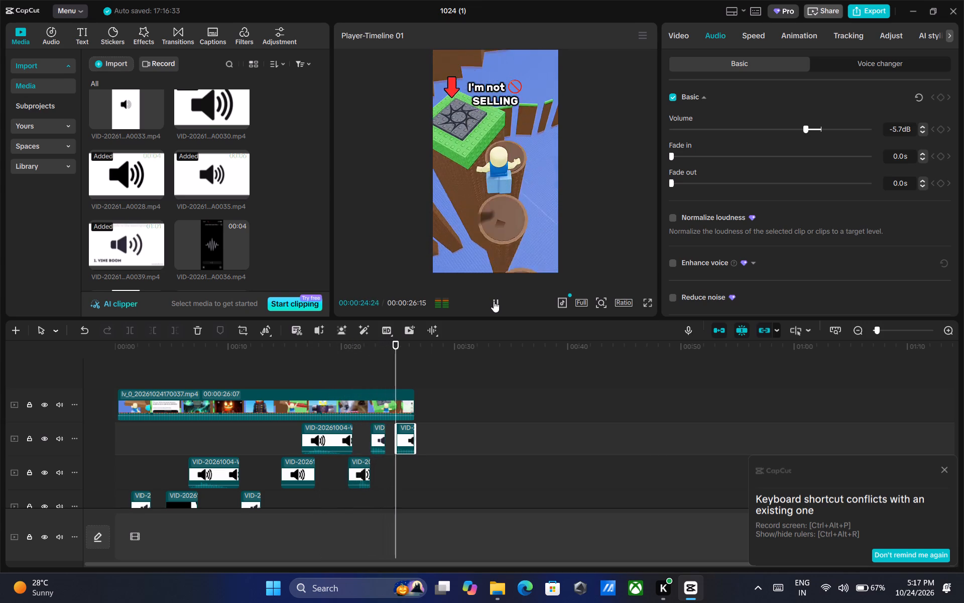
left_click(494, 301)
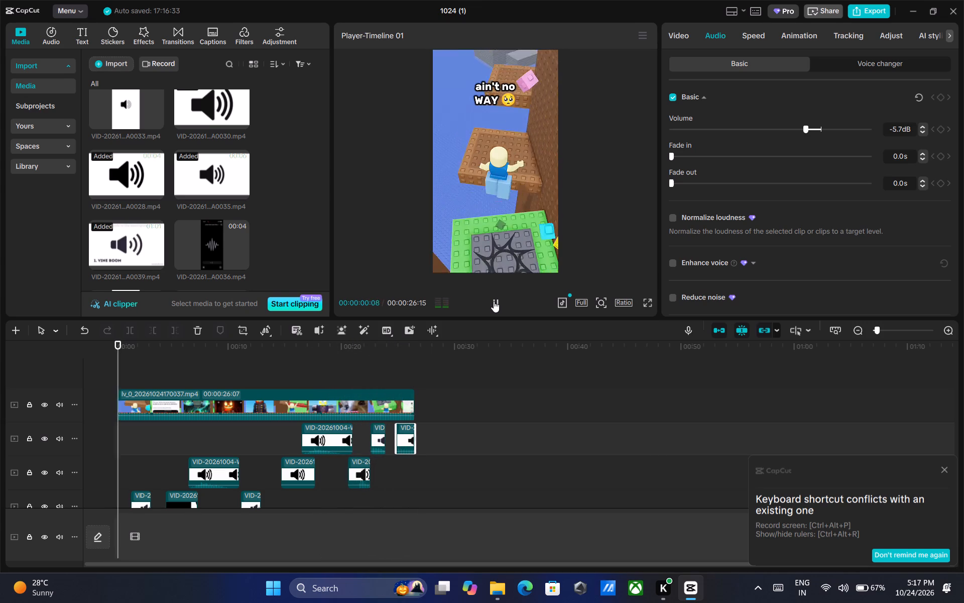
left_click(494, 301)
Preview the 02:32 A0013 music video with the misty forest picture in the imported media.
scroll(202, 185, "down", 13)
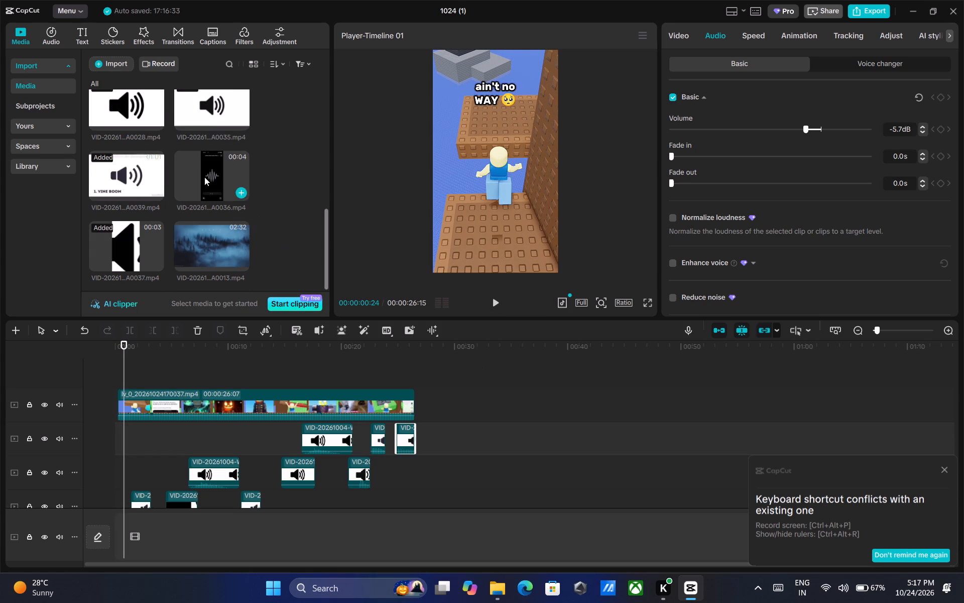
left_click(233, 260)
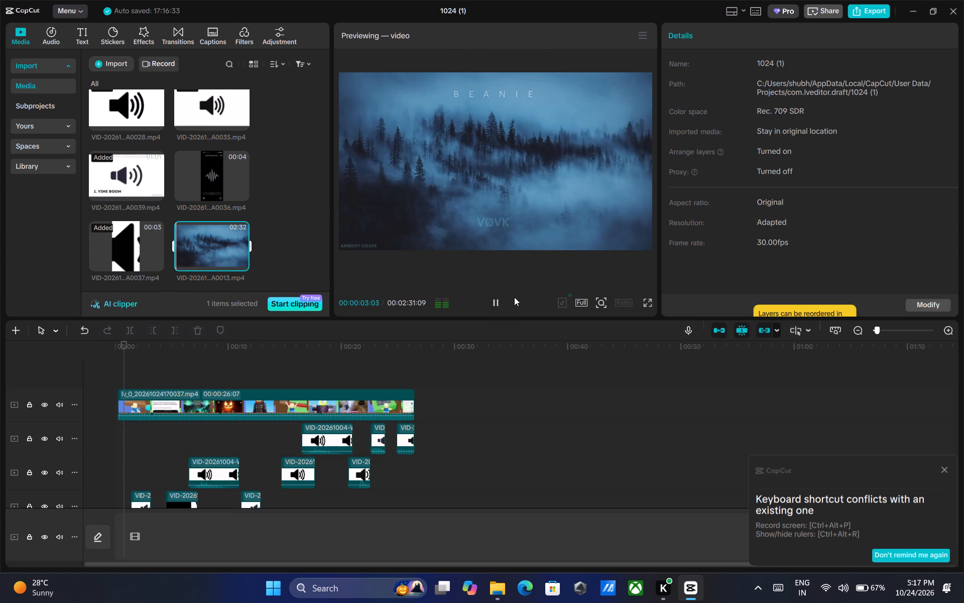
left_click(495, 301)
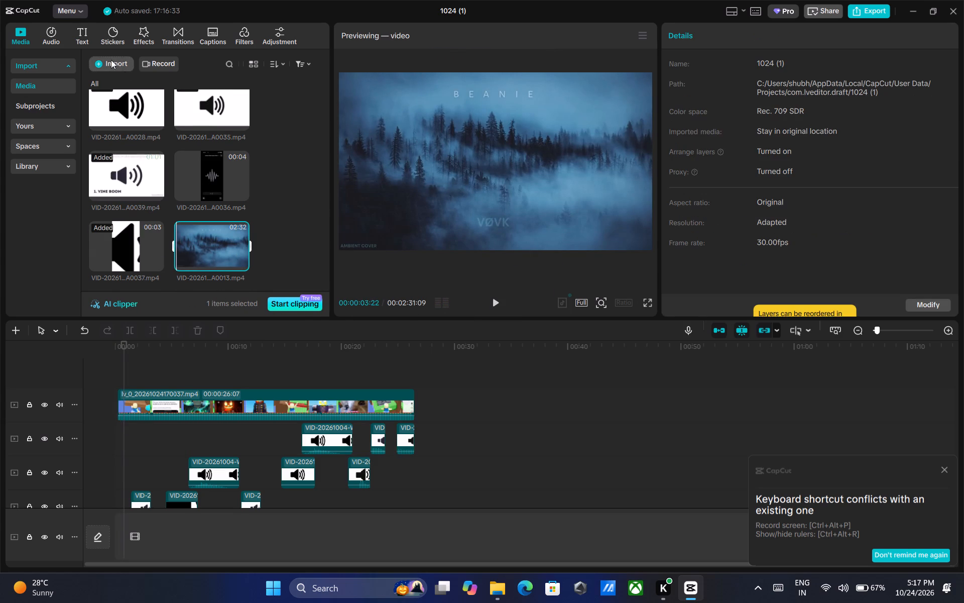
In the media import dialog, move VID-20261004-WA0000, WA0007 and WA0014 (1) from Downloads into the sound effect folder.
left_click(111, 60)
left_click(159, 90)
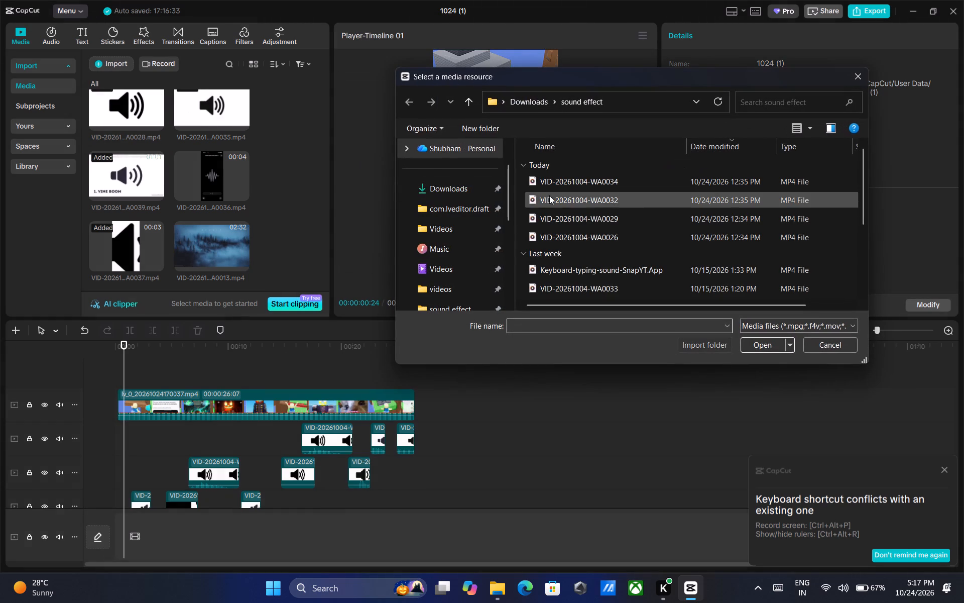
scroll(636, 199, "down", 1)
scroll(636, 199, "up", 3)
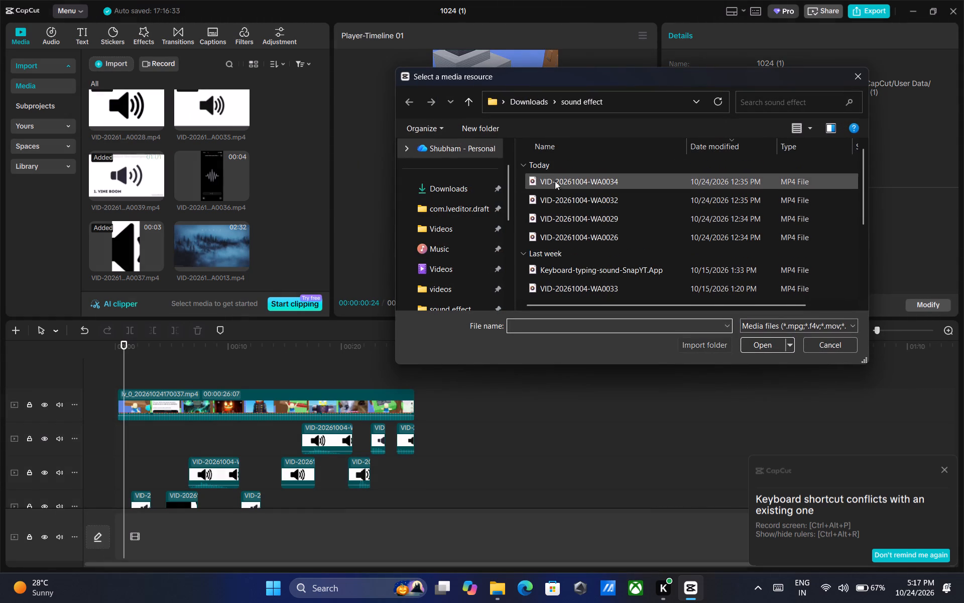
scroll(186, 171, "up", 4)
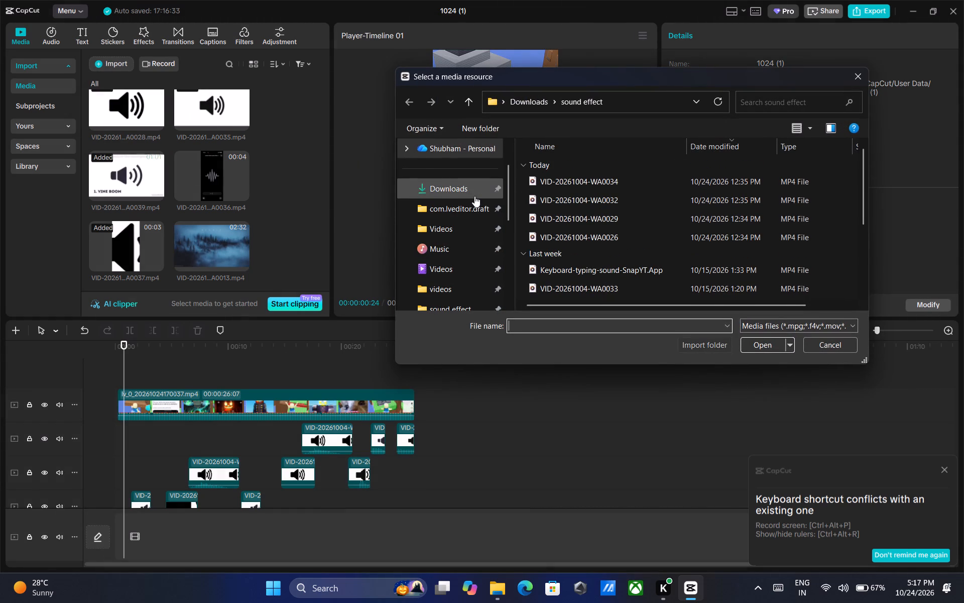
scroll(474, 195, "up", 3)
left_click(469, 234)
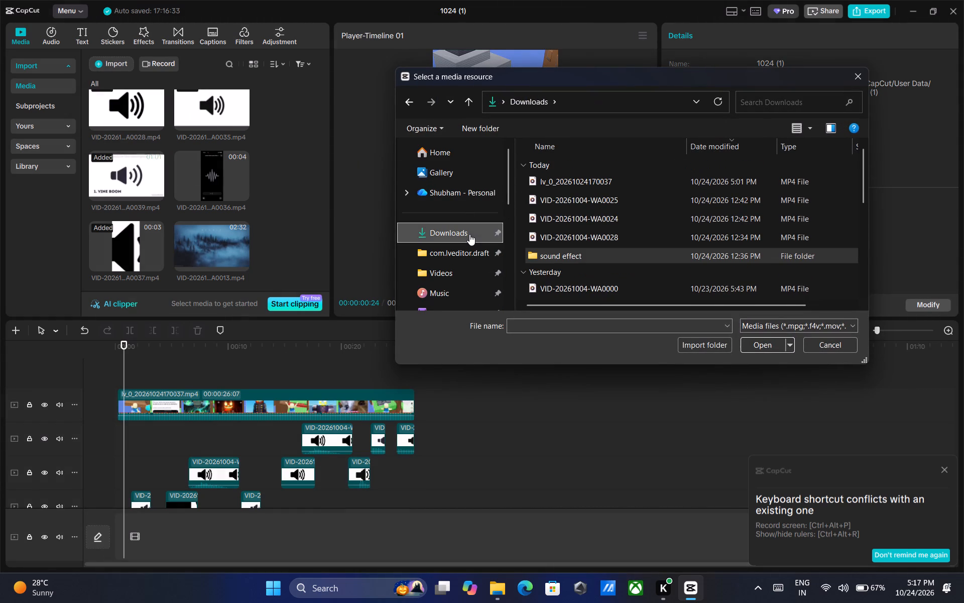
scroll(591, 230, "down", 1)
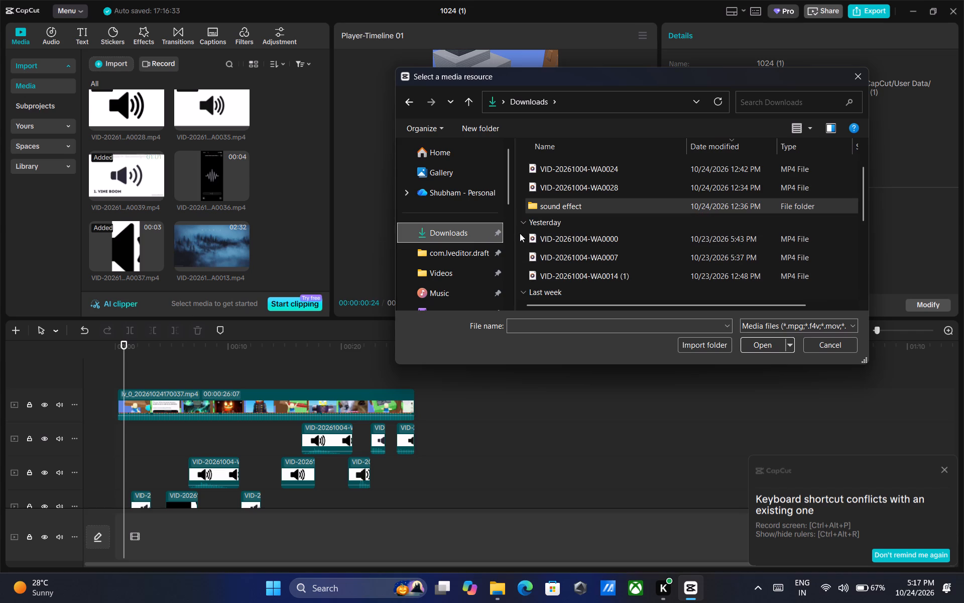
left_click_drag(520, 233, 562, 277)
left_click_drag(560, 254, 450, 301)
scroll(454, 262, "down", 4)
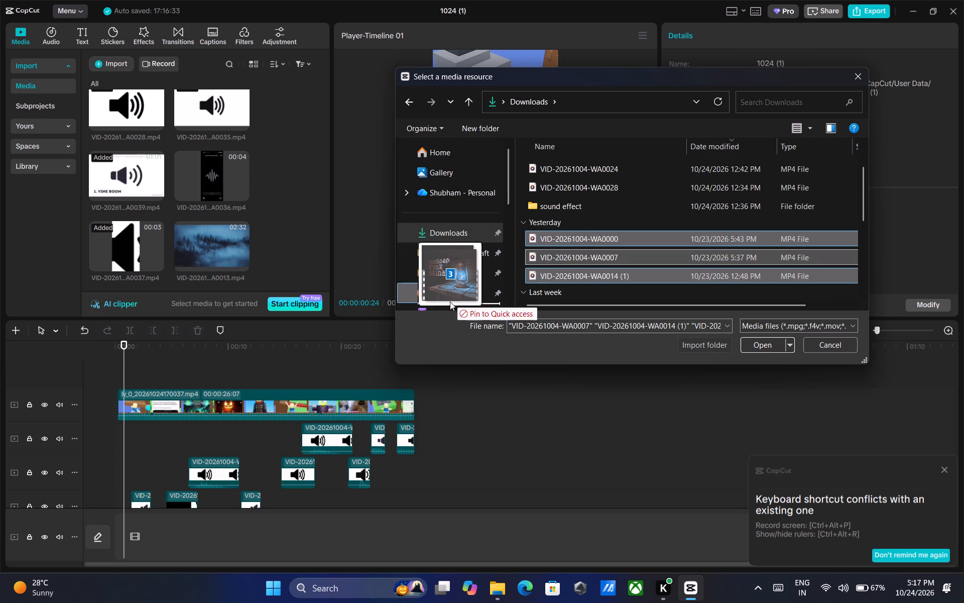
left_click_drag(450, 301, 443, 330)
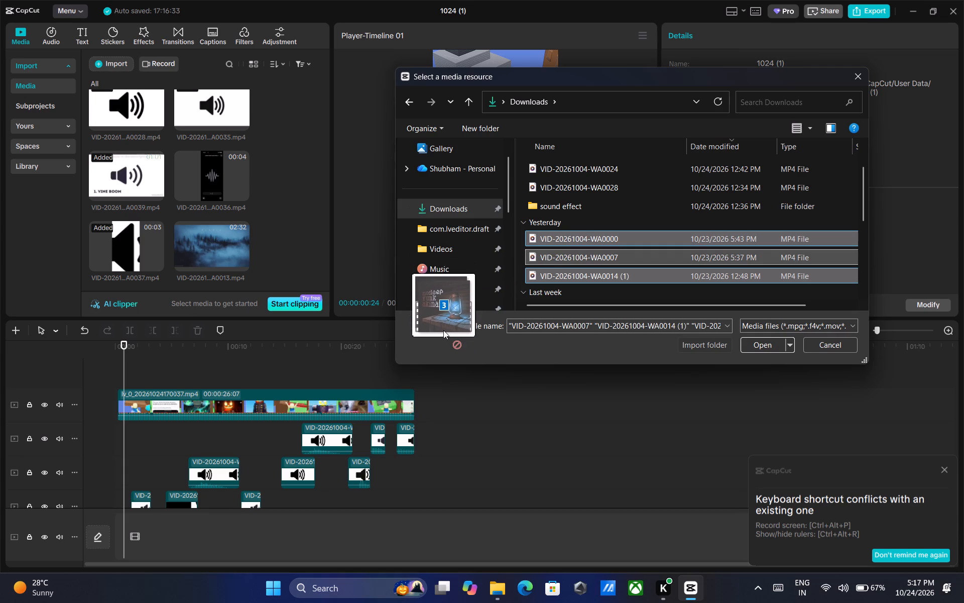
left_click_drag(443, 330, 442, 285)
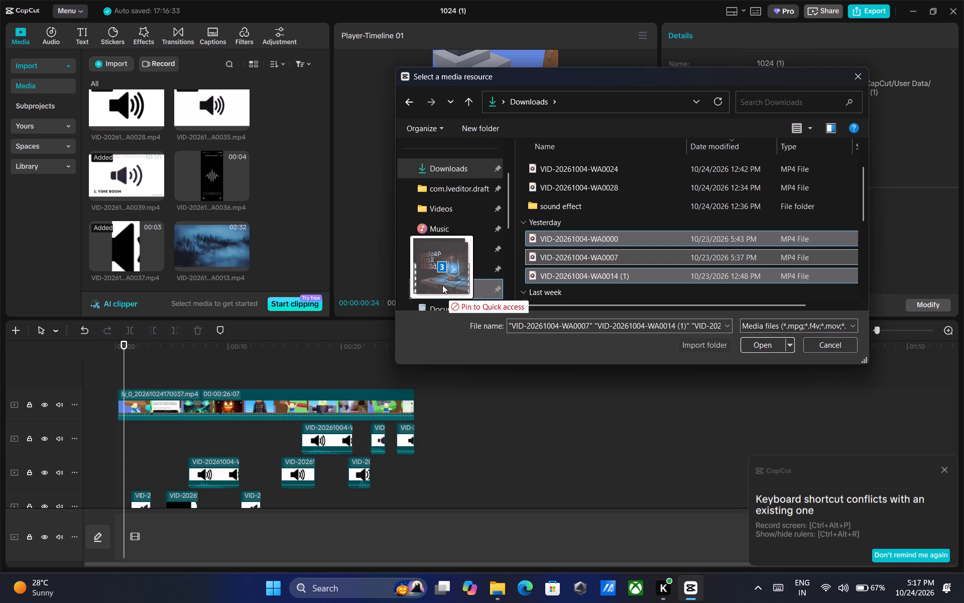
left_click_drag(442, 285, 457, 286)
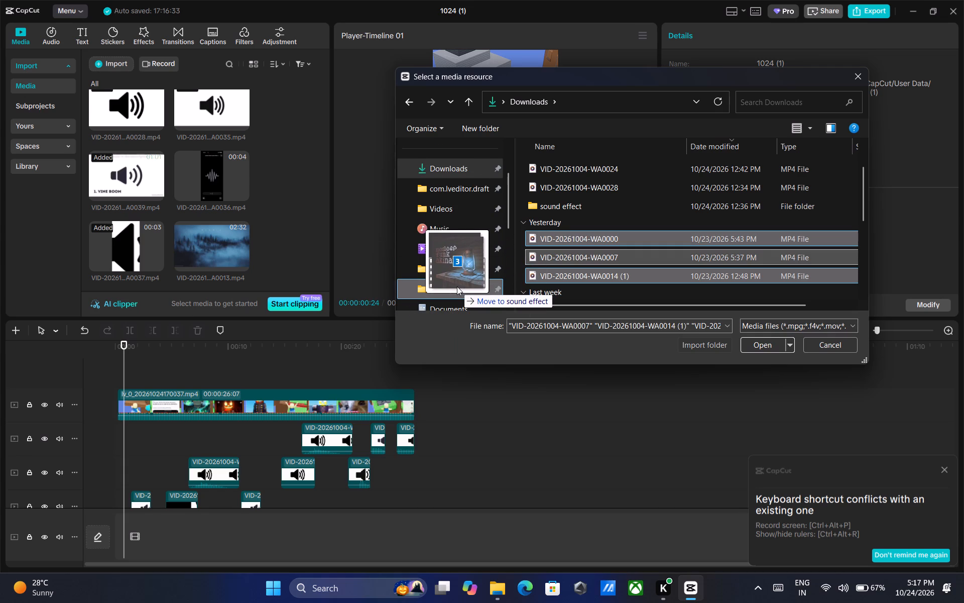
left_click_drag(457, 286, 460, 284)
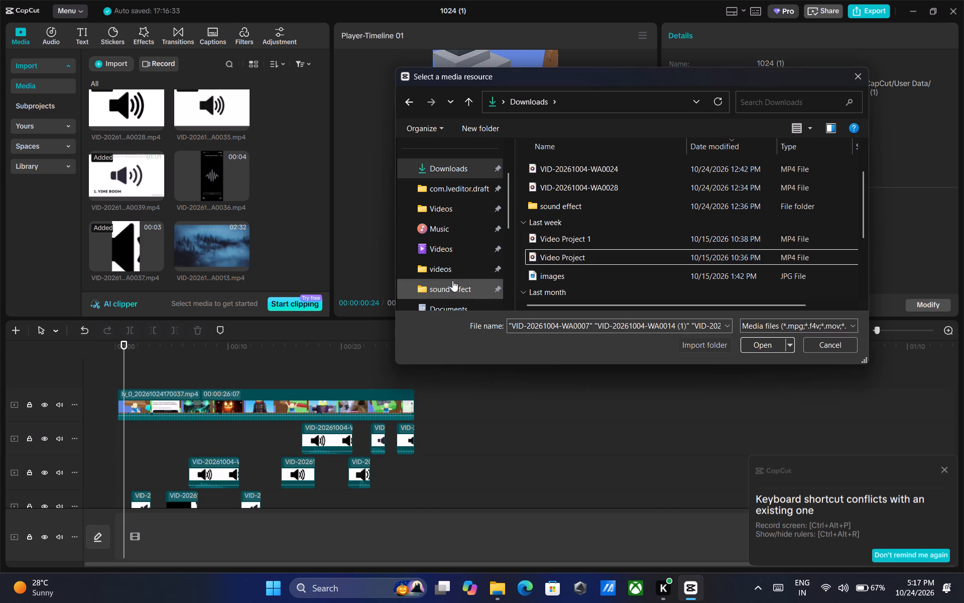
Import VID-20261004-WA0000, WA0007 and WA0014 (1) from the sound effect folder into the project media.
left_click(473, 287)
scroll(552, 232, "up", 2)
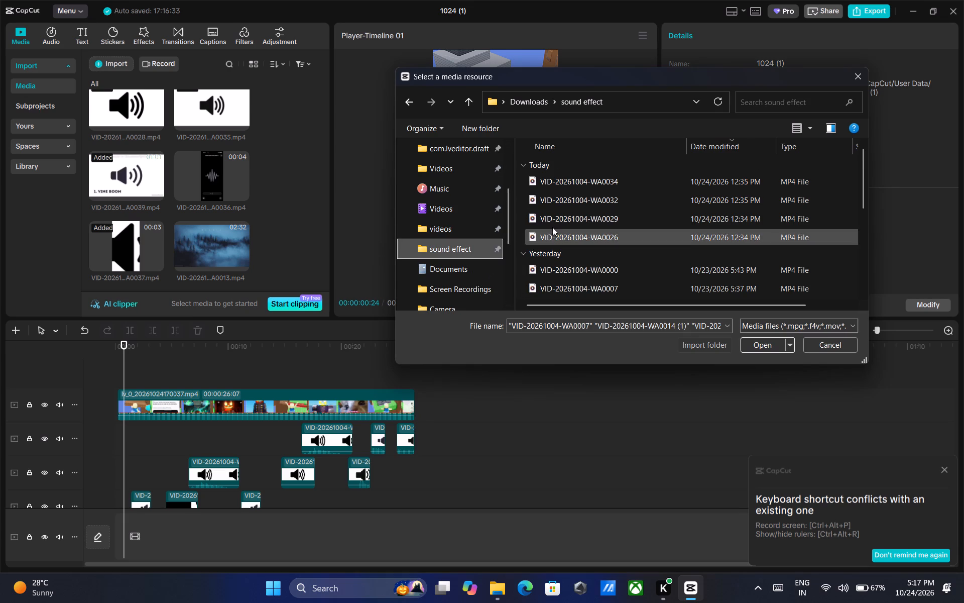
scroll(559, 216, "down", 4)
scroll(562, 216, "up", 5)
scroll(562, 216, "down", 1)
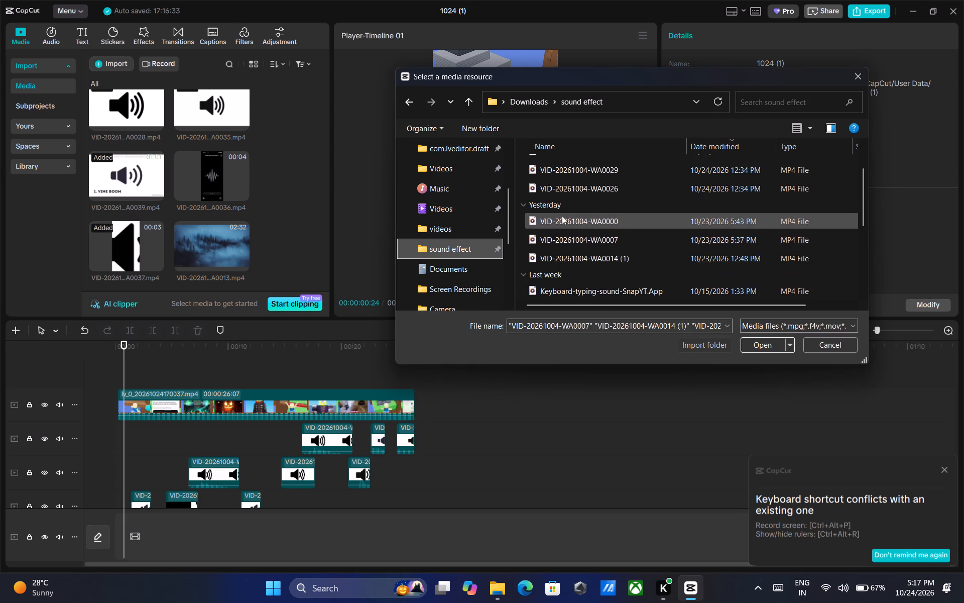
left_click_drag(521, 214, 548, 257)
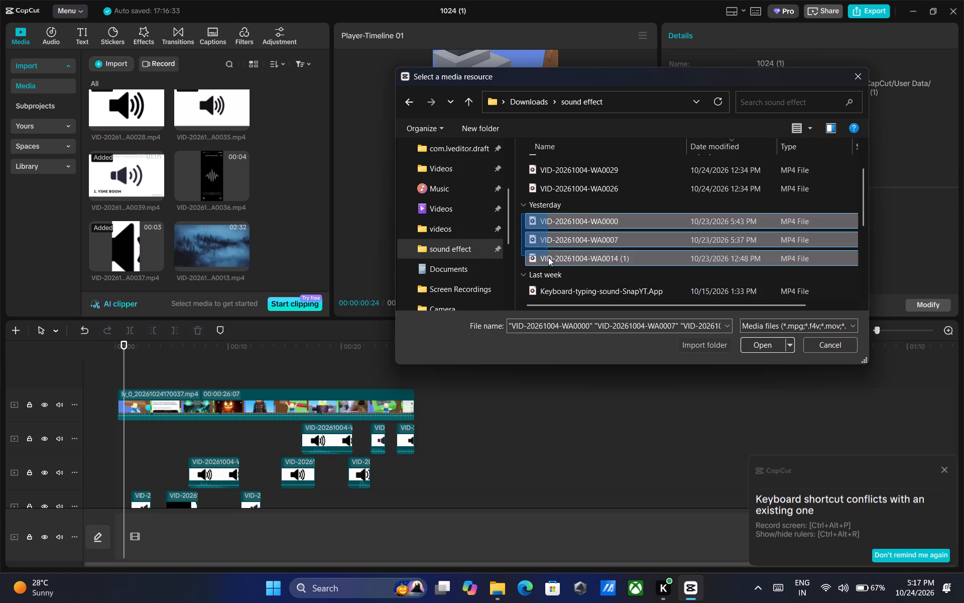
left_click_drag(548, 257, 551, 263)
left_click_drag(554, 236, 364, 208)
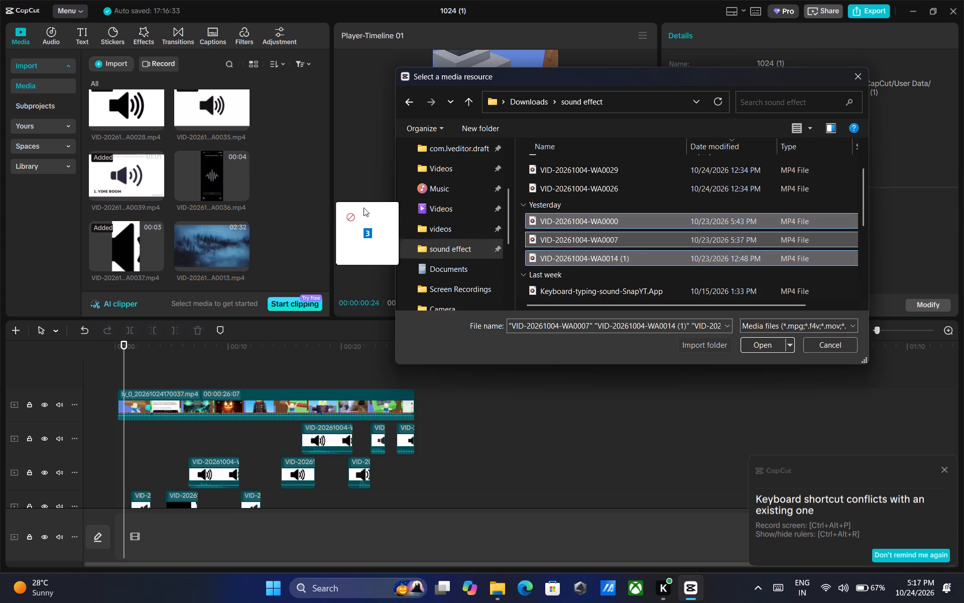
left_click_drag(364, 208, 561, 221)
left_click(769, 342)
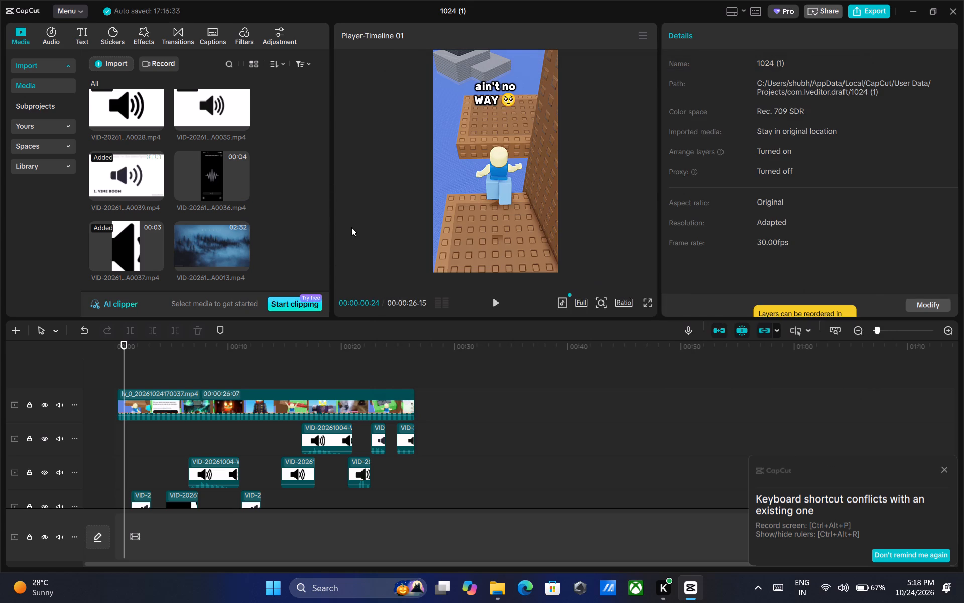
Preview the newly imported nosleep funk, Undertale soundtrack and Mario music videos.
scroll(211, 198, "down", 4)
left_click(203, 172)
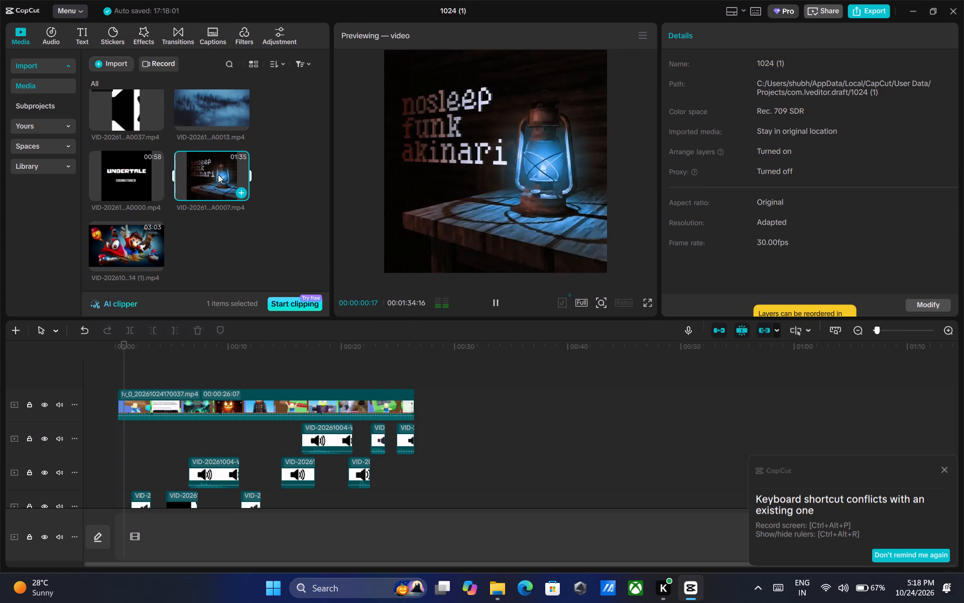
left_click(135, 167)
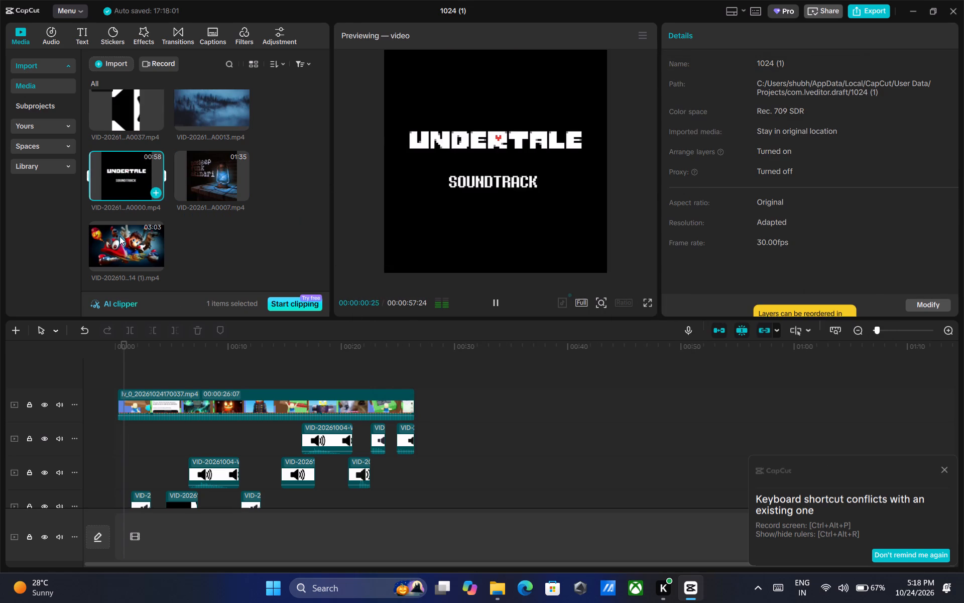
left_click(119, 239)
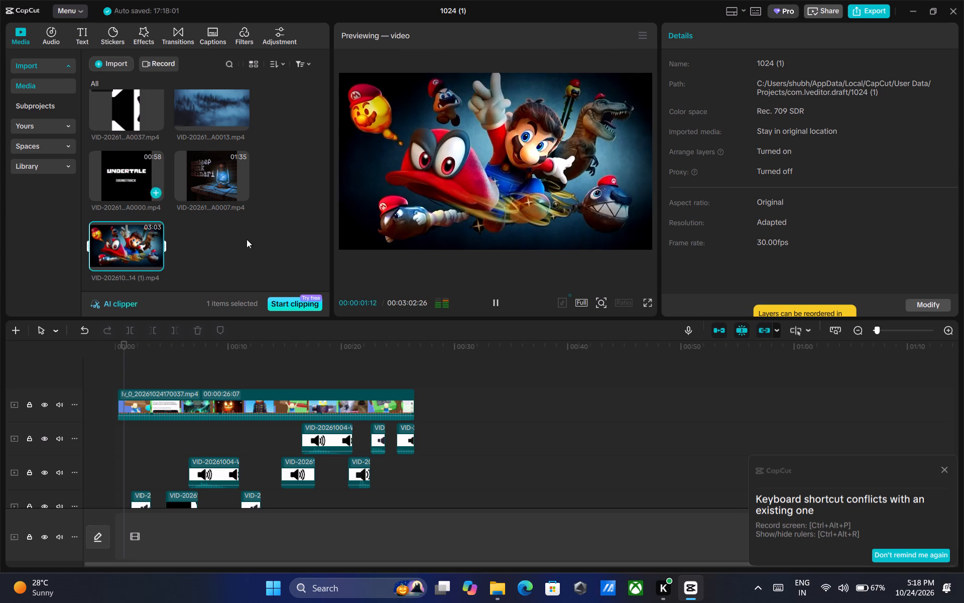
Place the Undertale soundtrack video A0000 on the empty bottom track, starting at the beginning of the timeline.
left_click(112, 165)
left_click_drag(120, 177, 139, 253)
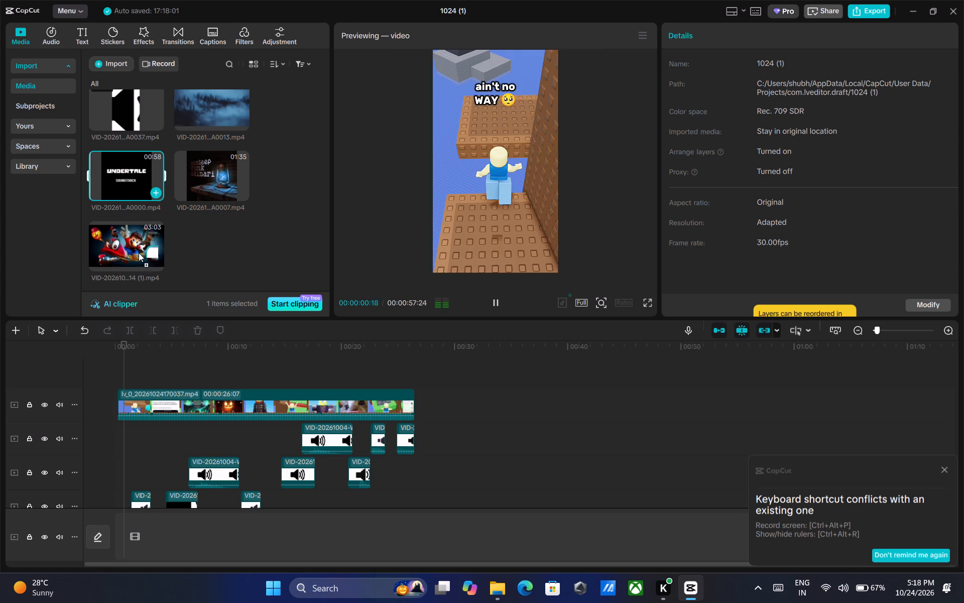
left_click_drag(139, 253, 126, 533)
scroll(474, 441, "down", 3)
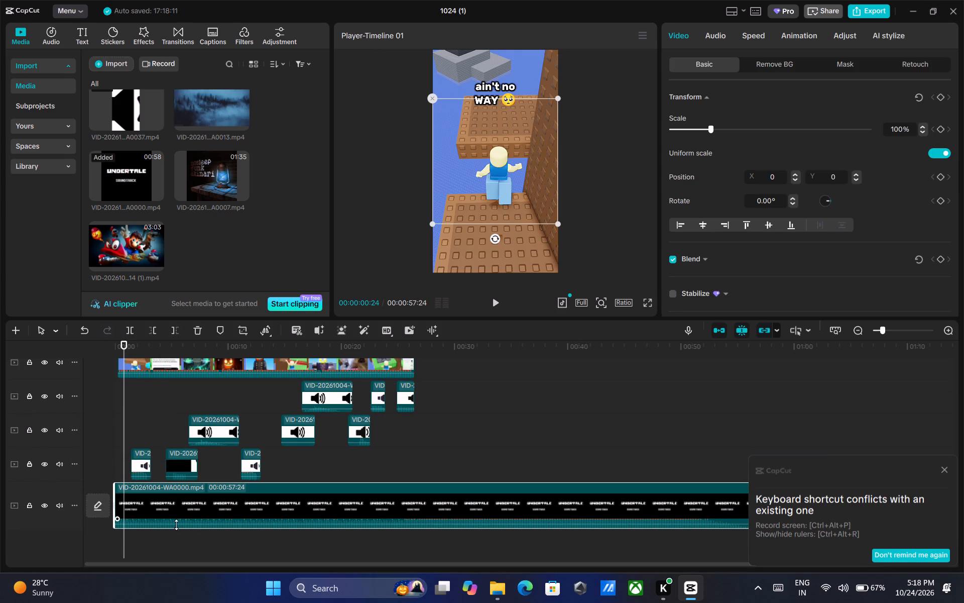
Lower the volume of the Undertale soundtrack clip on the bottom track to about -18.7 dB.
left_click_drag(179, 502, 170, 506)
left_click(721, 39)
left_click(785, 129)
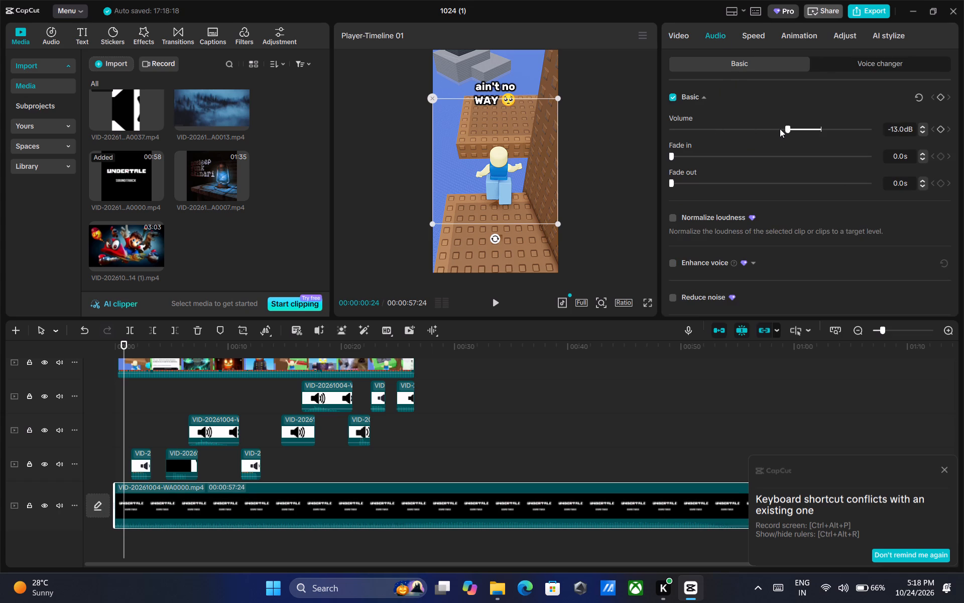
left_click(778, 129)
left_click(771, 129)
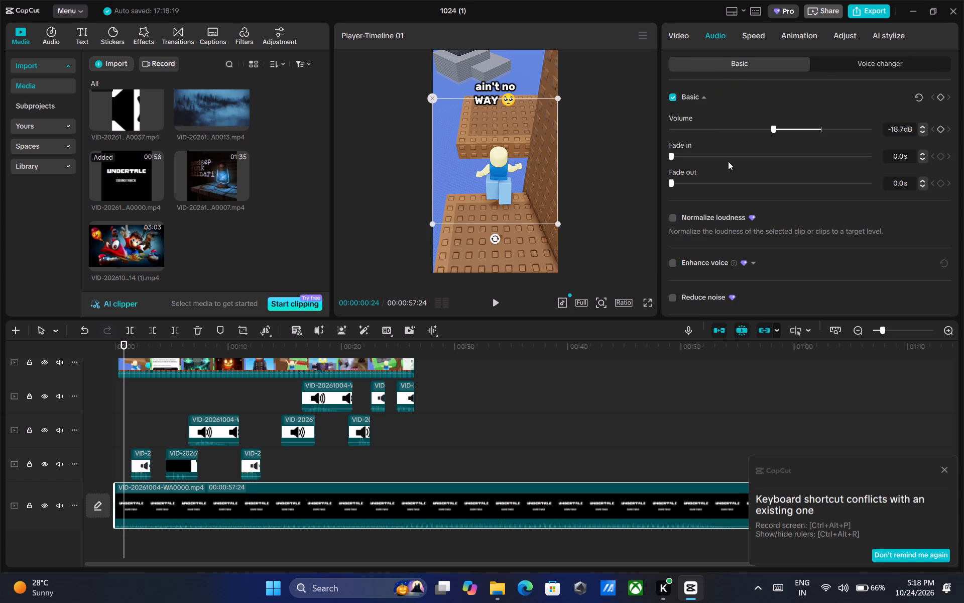
Play the video from the start, partly in full screen, to check the background music level against the voice and effects.
left_click_drag(123, 342, 113, 343)
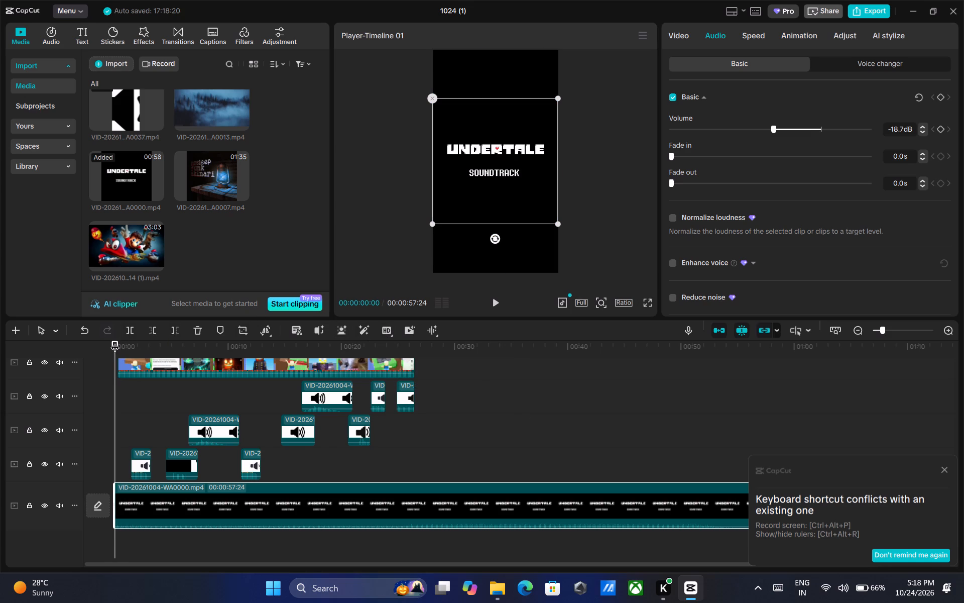
left_click_drag(115, 341, 107, 342)
scroll(493, 432, "up", 3)
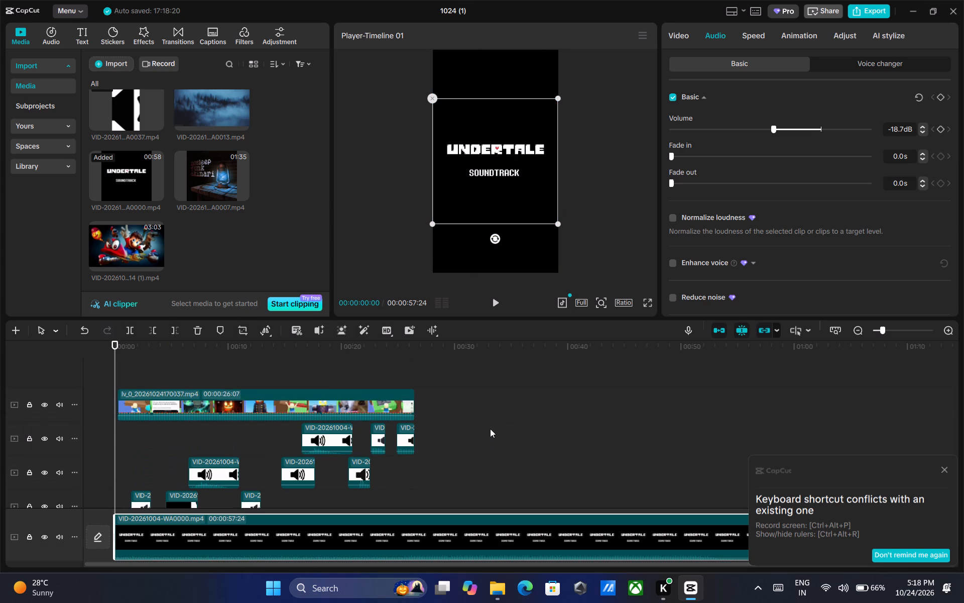
scroll(491, 426, "down", 2)
left_click_drag(159, 509, 164, 510)
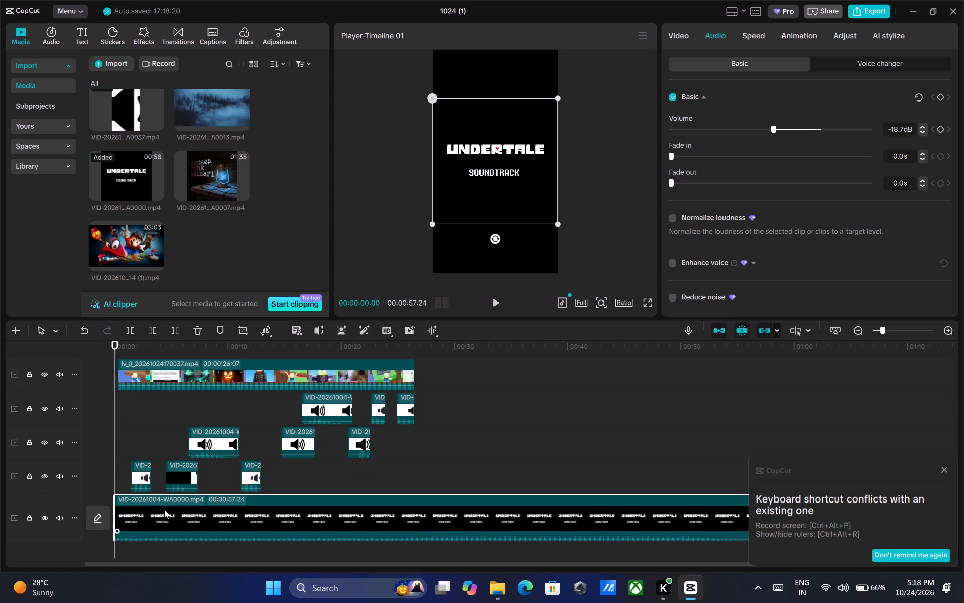
left_click(112, 342)
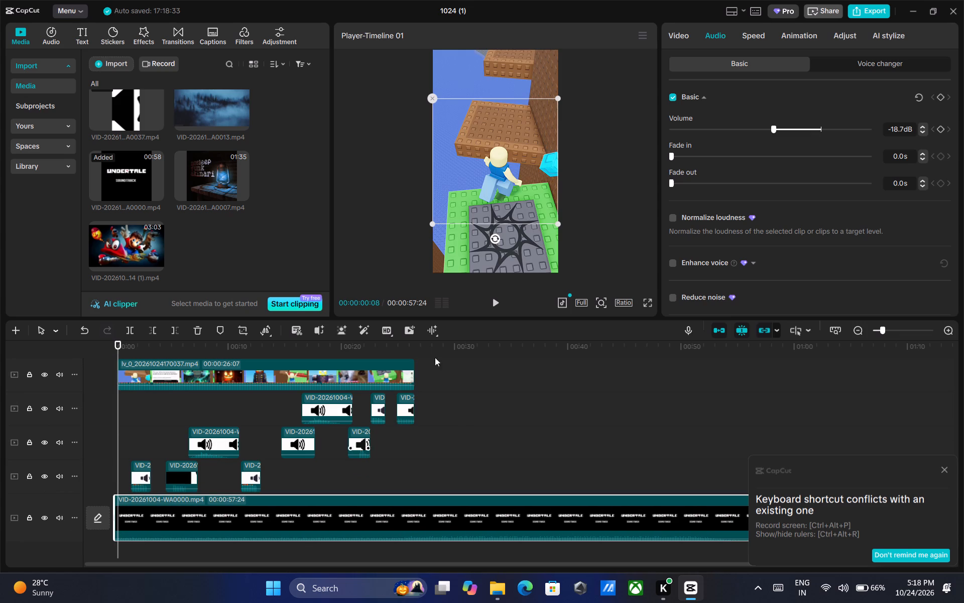
left_click(497, 301)
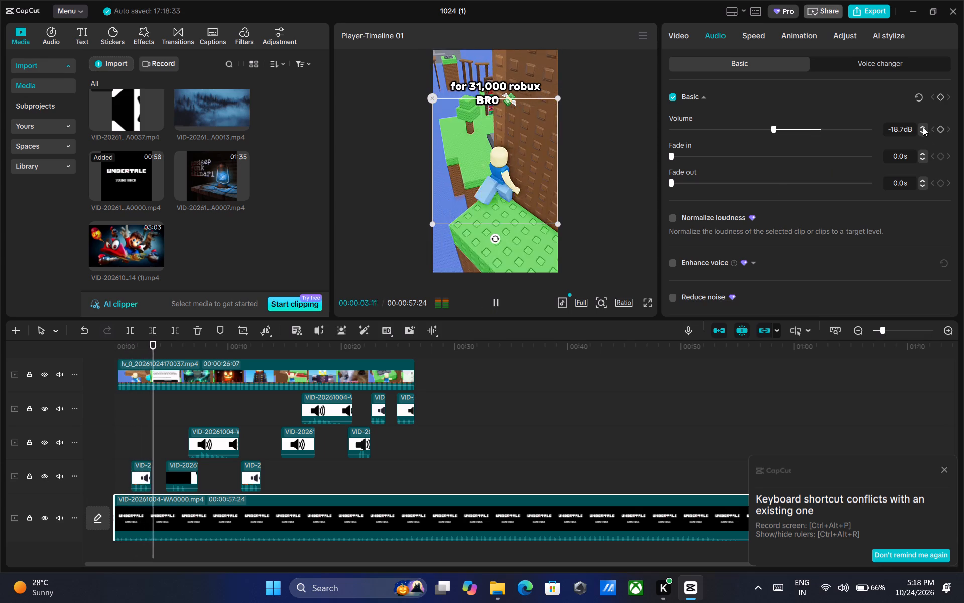
left_click(499, 303)
left_click(648, 303)
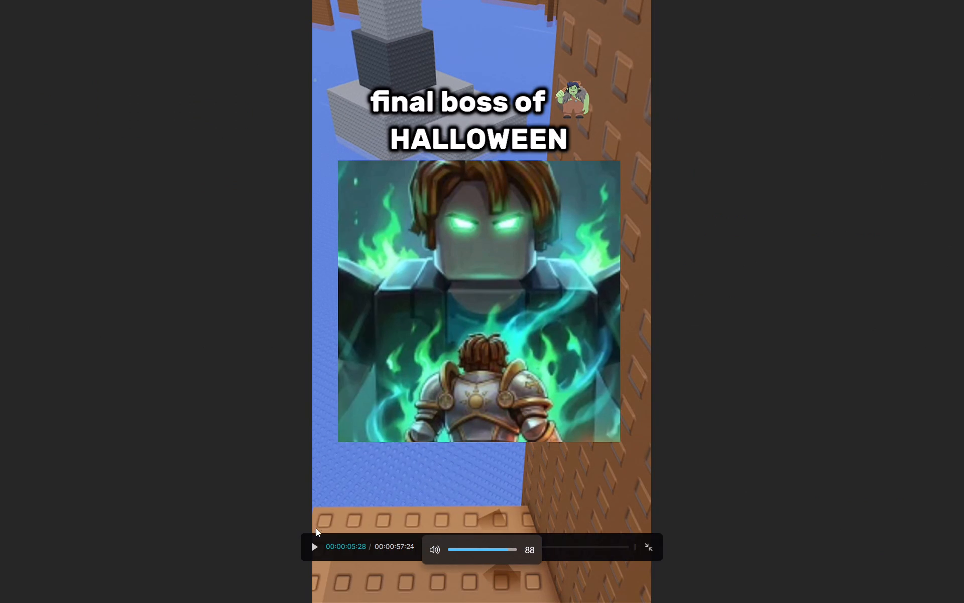
left_click(312, 546)
left_click(648, 545)
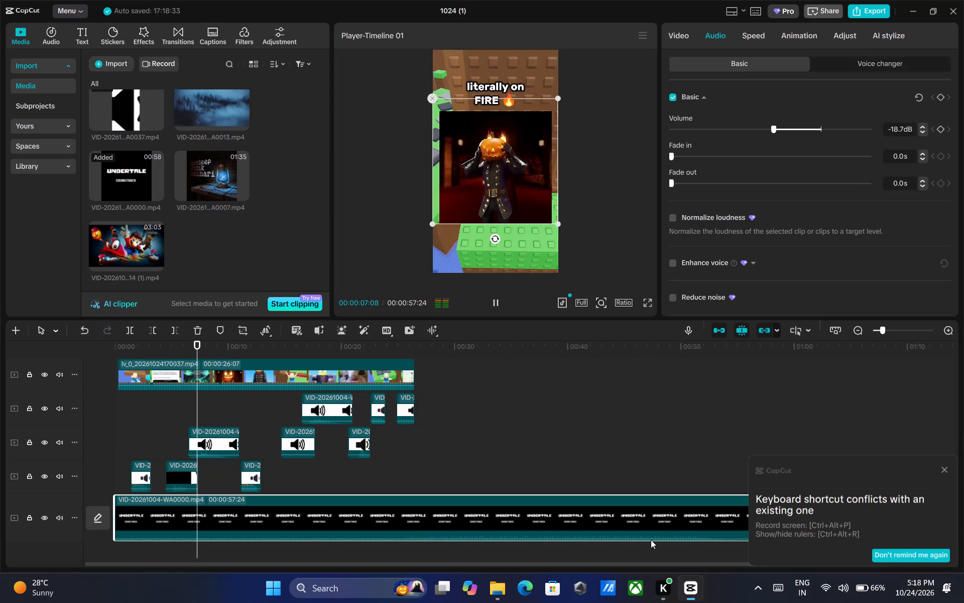
Raise the Undertale soundtrack clip's volume to -17.0 dB.
triple_click(924, 126)
triple_click(924, 126)
left_click(924, 126)
triple_click(924, 126)
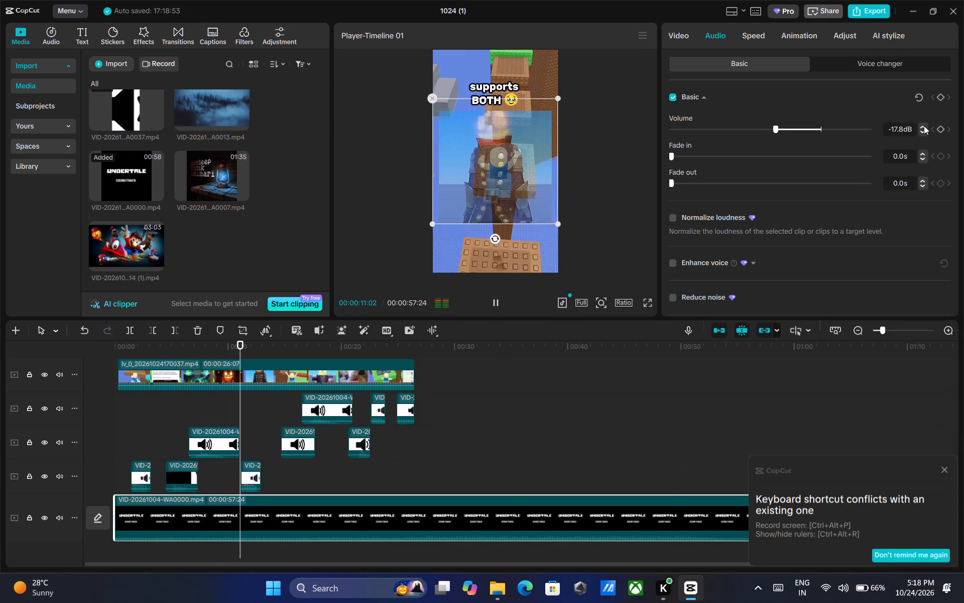
triple_click(923, 126)
left_click(923, 126)
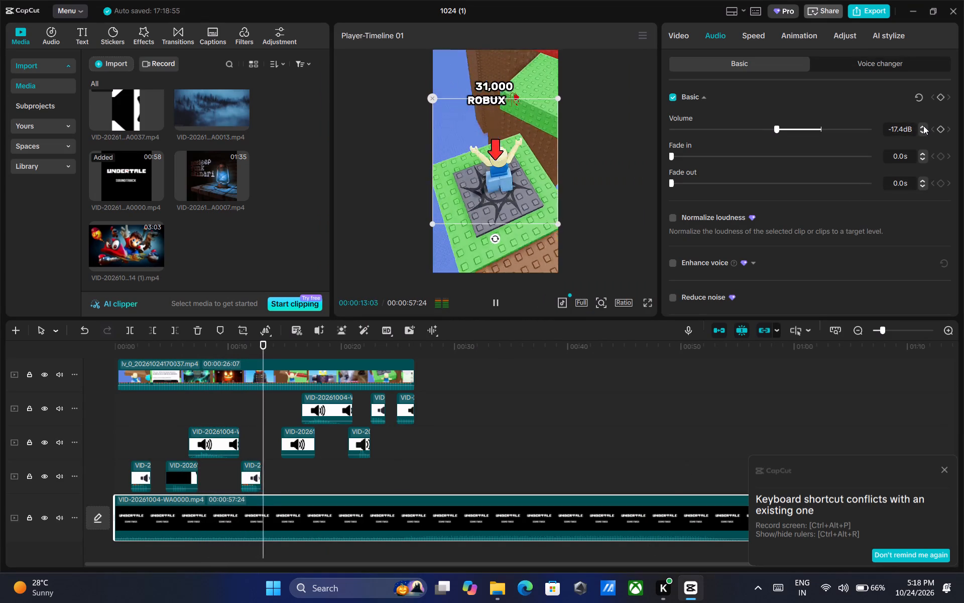
left_click(923, 126)
double_click(923, 126)
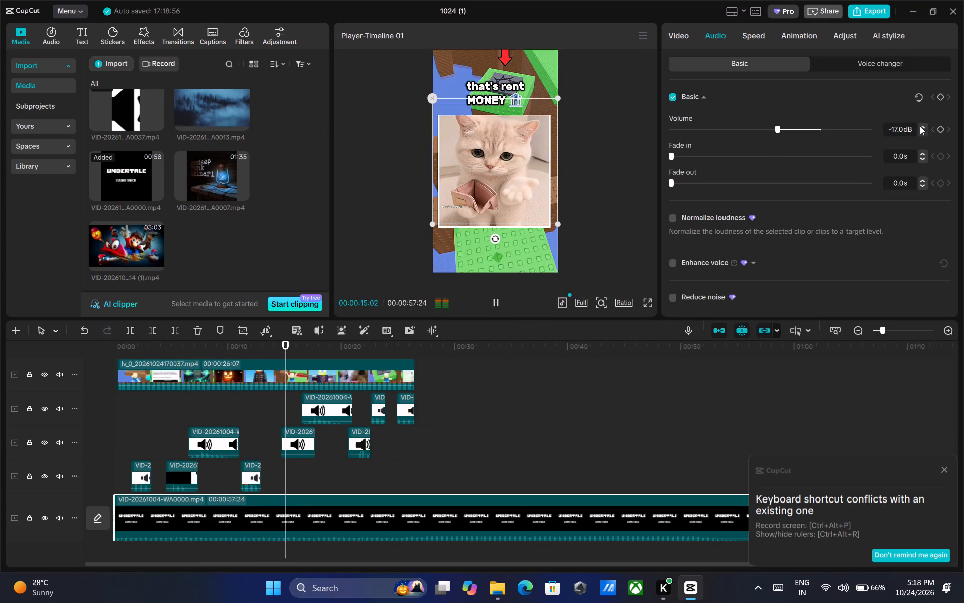
Watch the rest of the video in full screen to check the adjusted music volume.
left_click(649, 306)
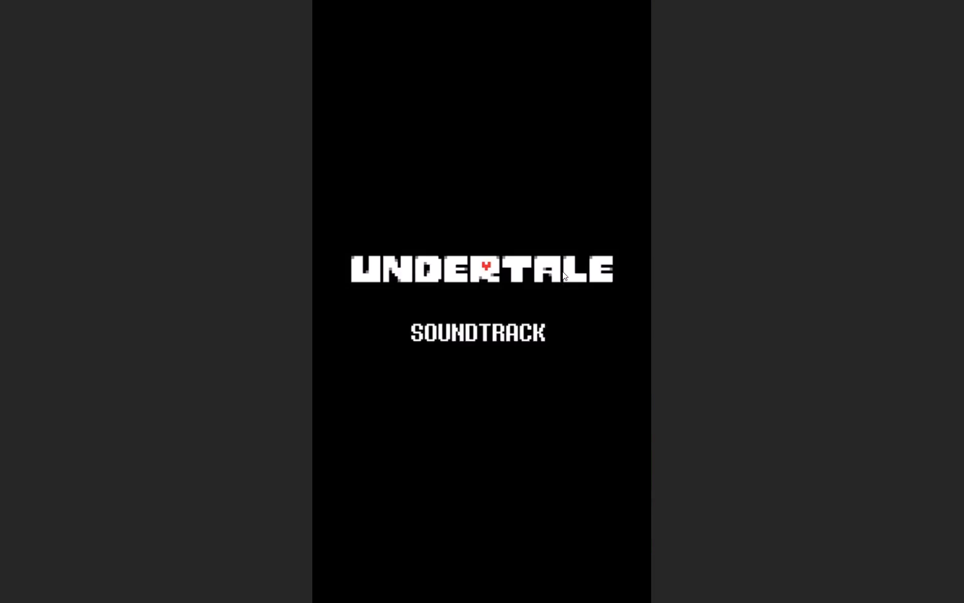
left_click(469, 317)
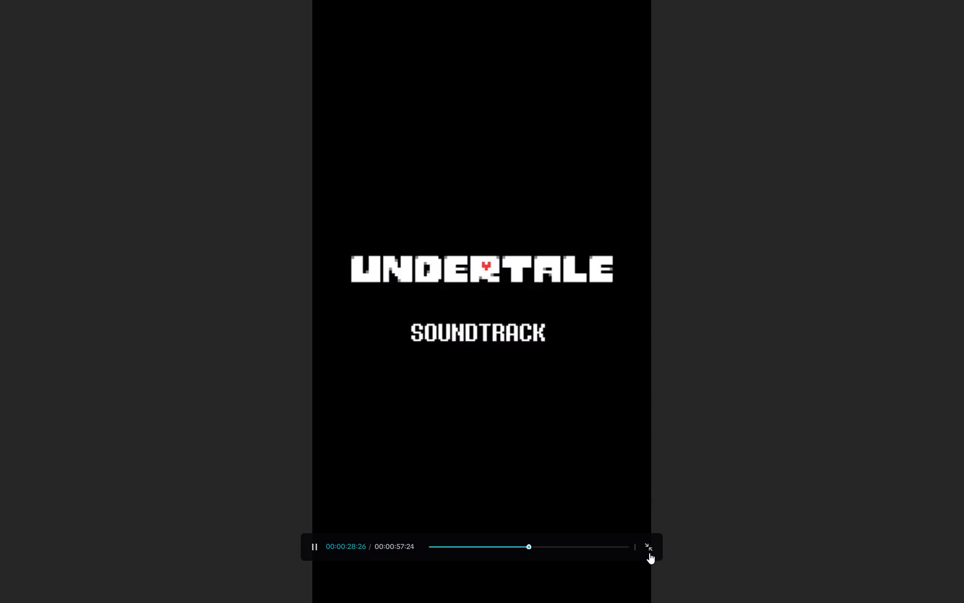
left_click(651, 547)
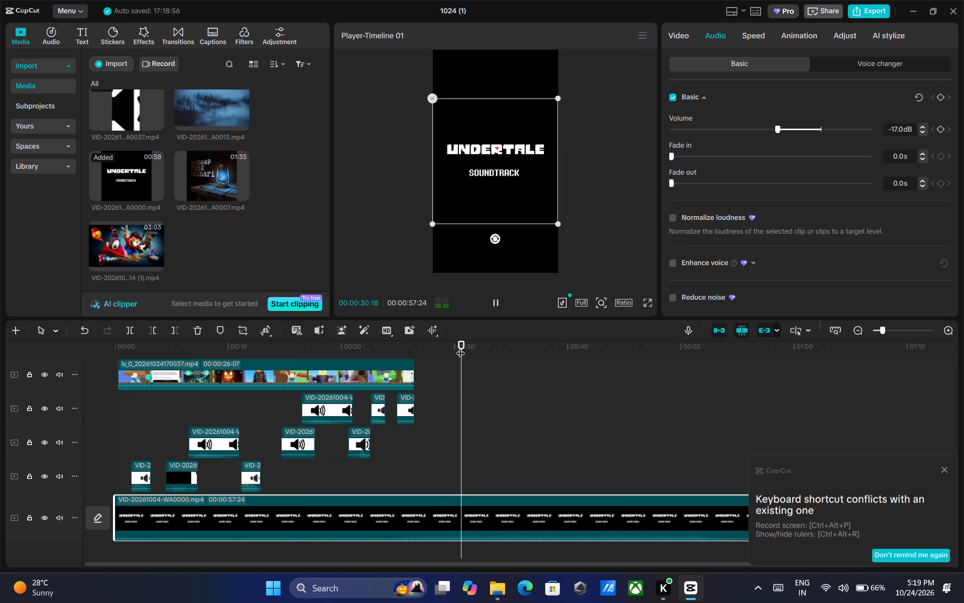
Split the Undertale soundtrack clip at 00:00:26:15, near the end of the main video, and delete the remainder.
left_click_drag(463, 345, 413, 345)
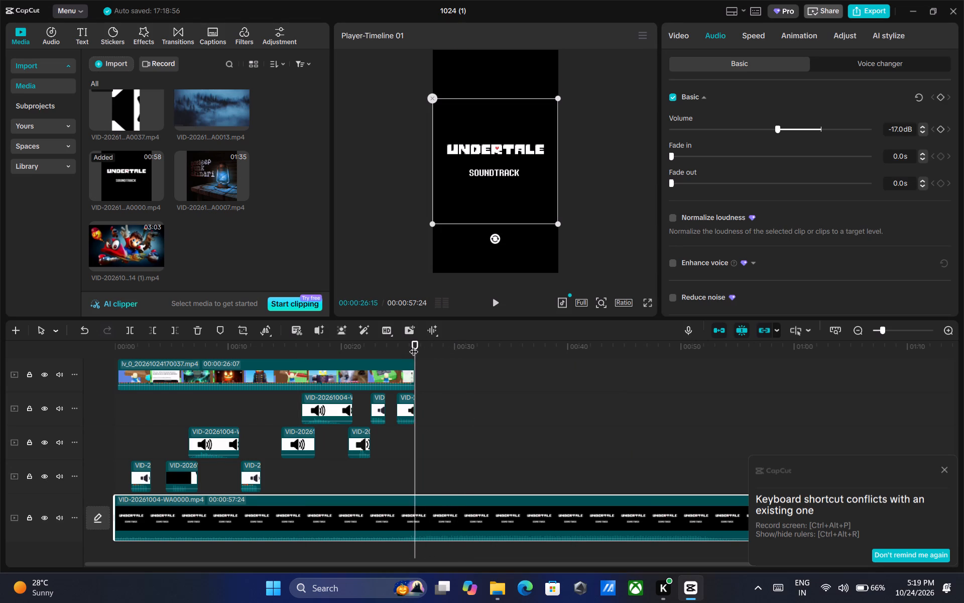
key("ctrl+b")
key("Delete")
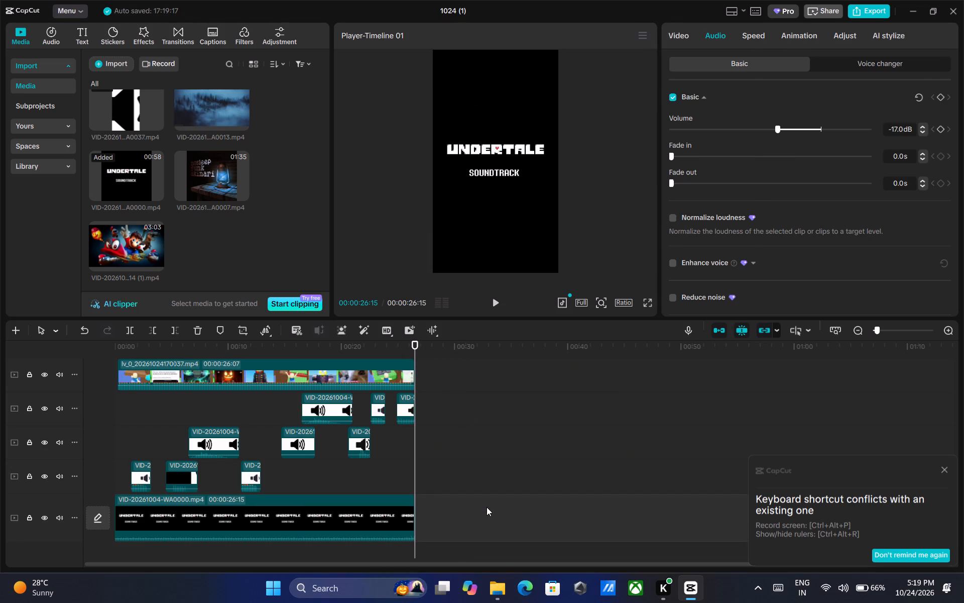
left_click_drag(416, 345, 383, 345)
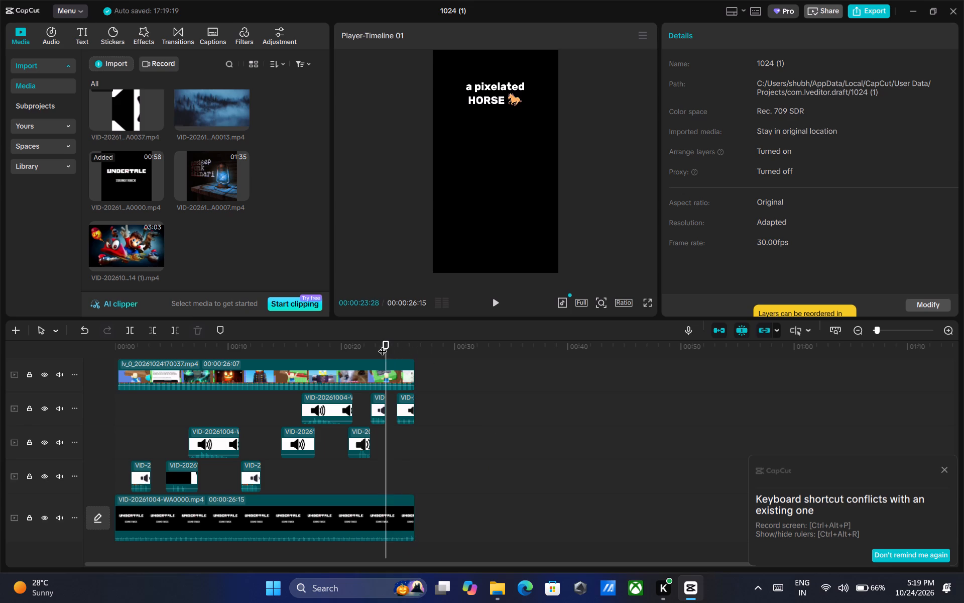
Export the video as 1024 (1) with the frame rate set to 60fps.
left_click(862, 9)
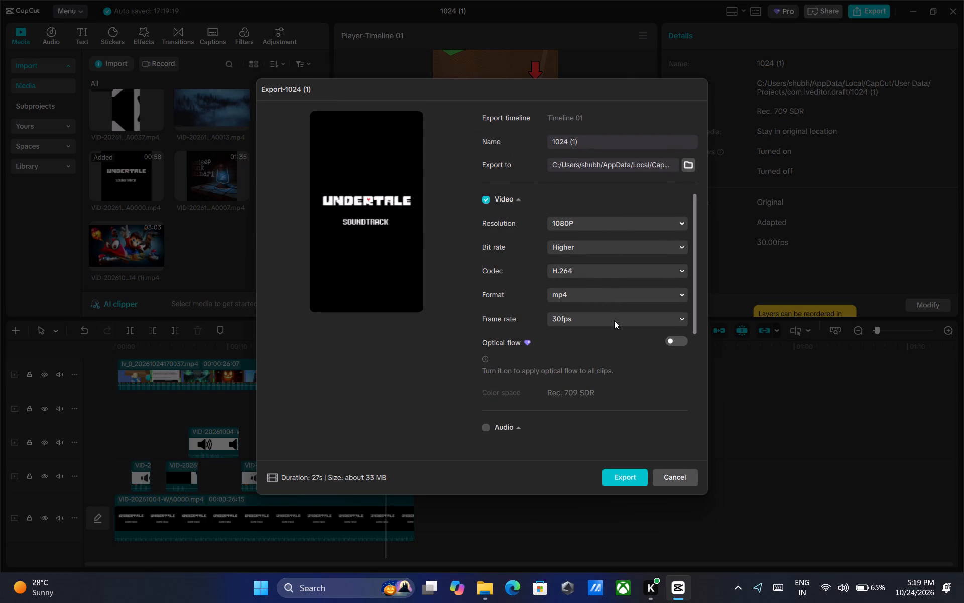
left_click(614, 320)
left_click(591, 462)
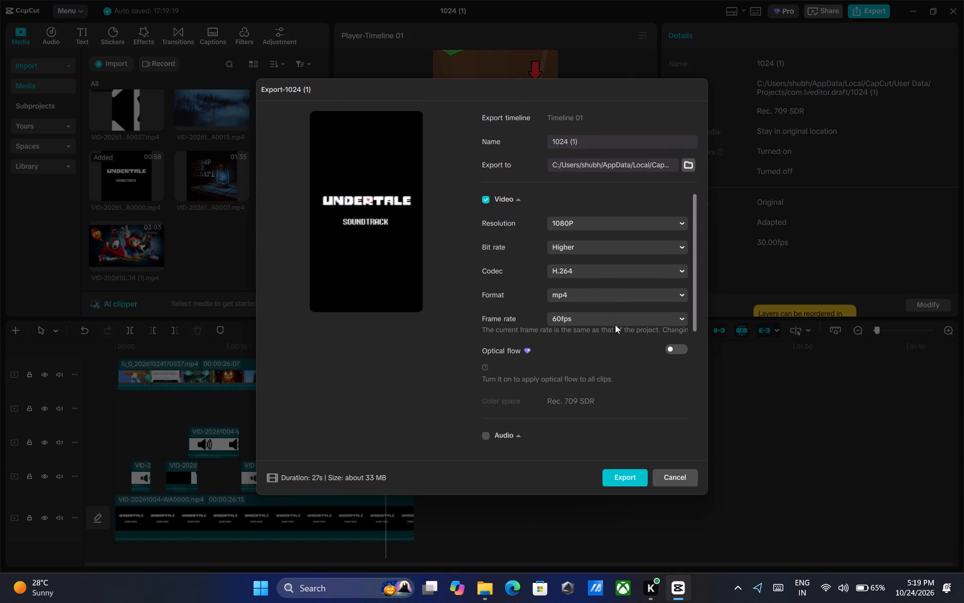
scroll(626, 255, "down", 5)
scroll(629, 251, "up", 4)
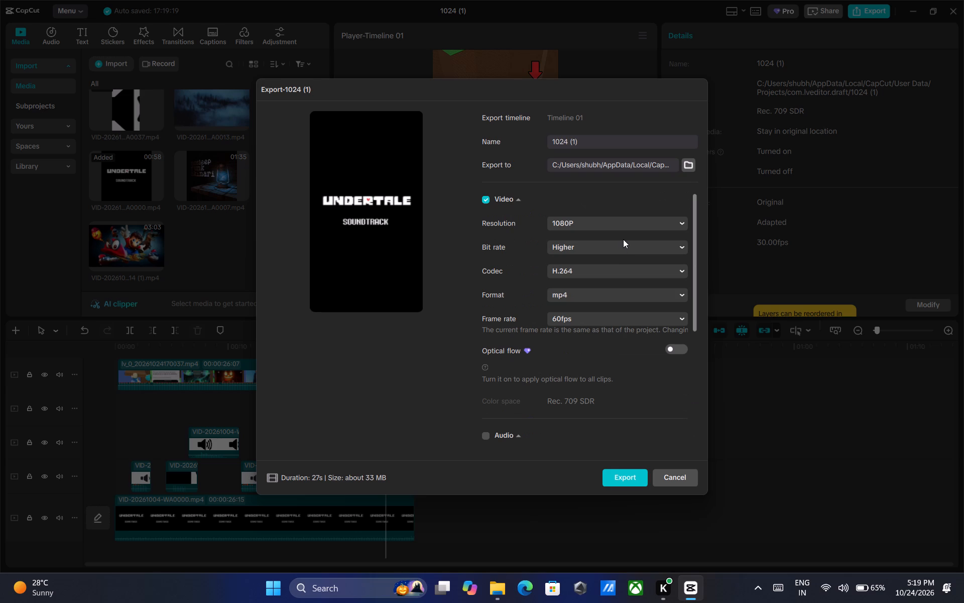
scroll(623, 239, "up", 2)
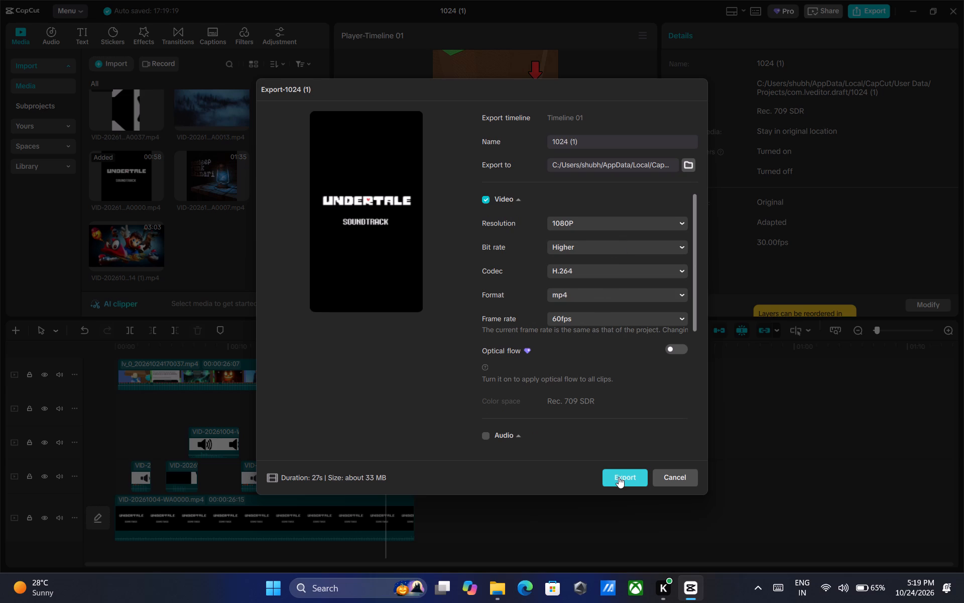
left_click(619, 477)
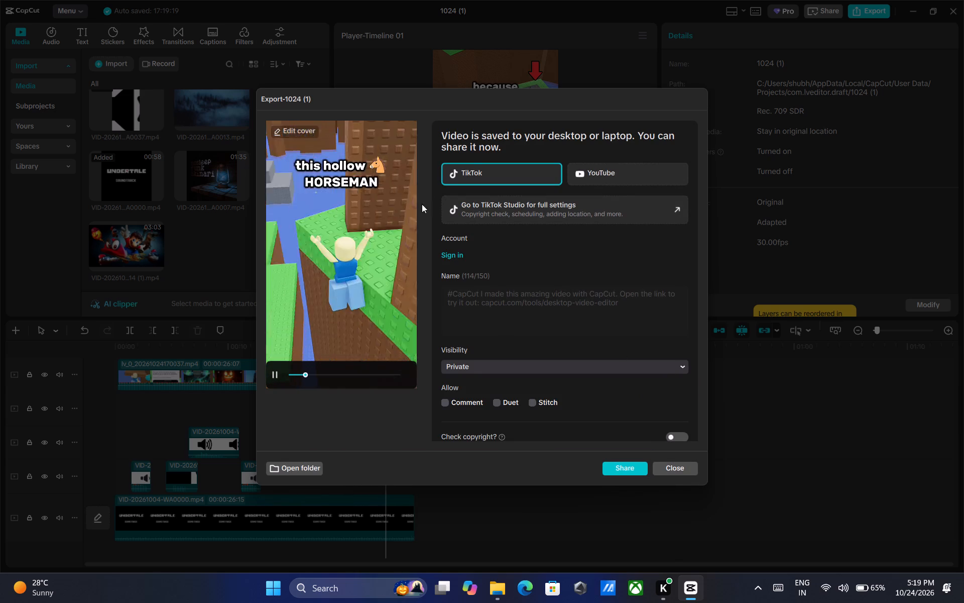
Set the exported video's cover to the "for 31,000 robux BRO" frame with the Roblox Trading News post, without sharing the video.
left_click(299, 128)
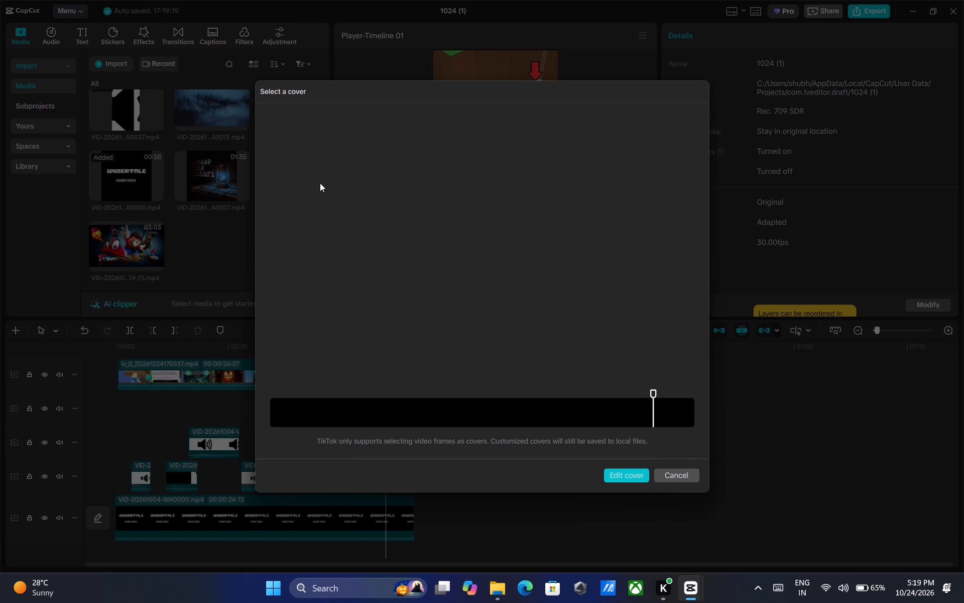
left_click_drag(652, 390, 459, 390)
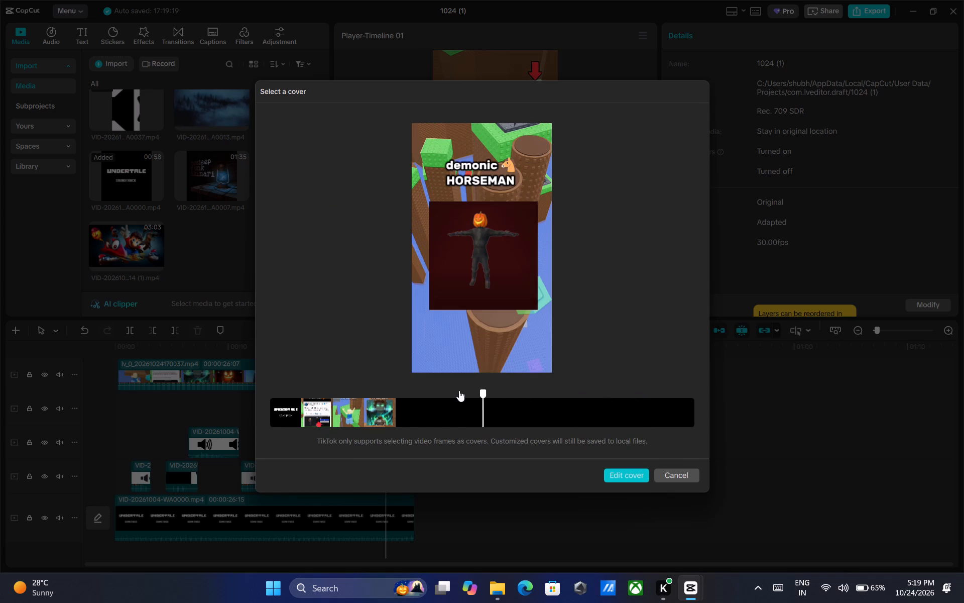
left_click_drag(459, 390, 324, 375)
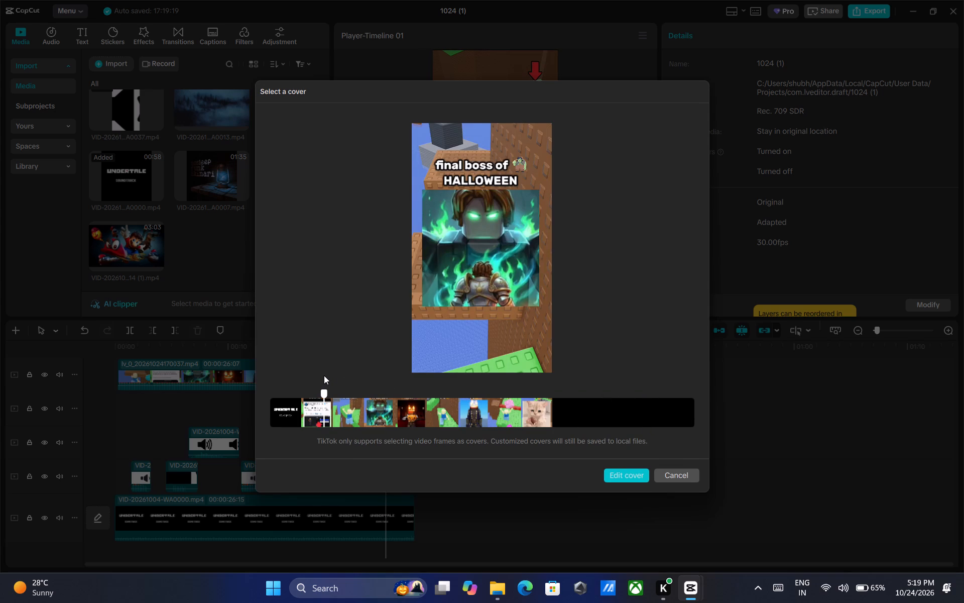
left_click_drag(324, 375, 310, 375)
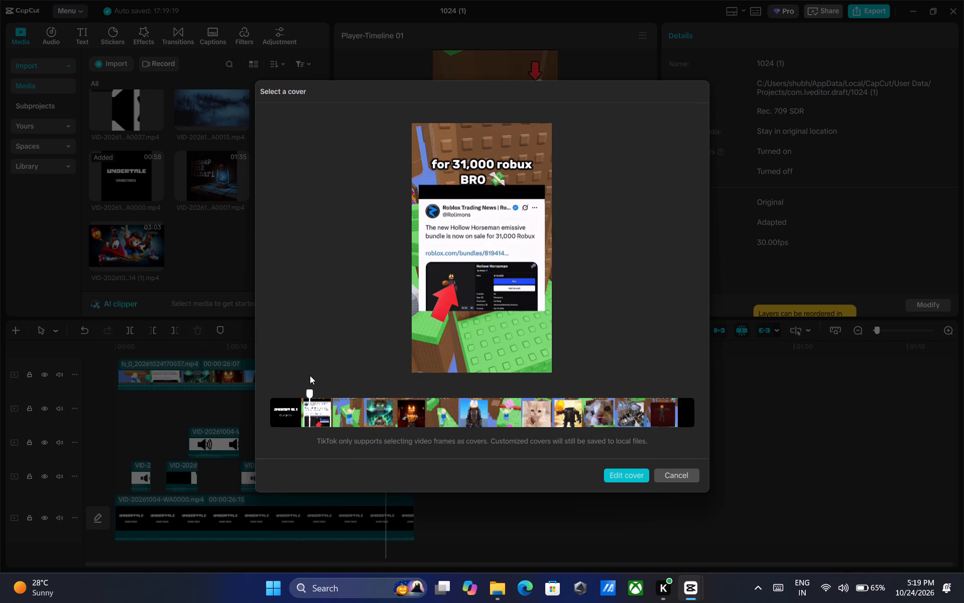
left_click_drag(310, 375, 309, 376)
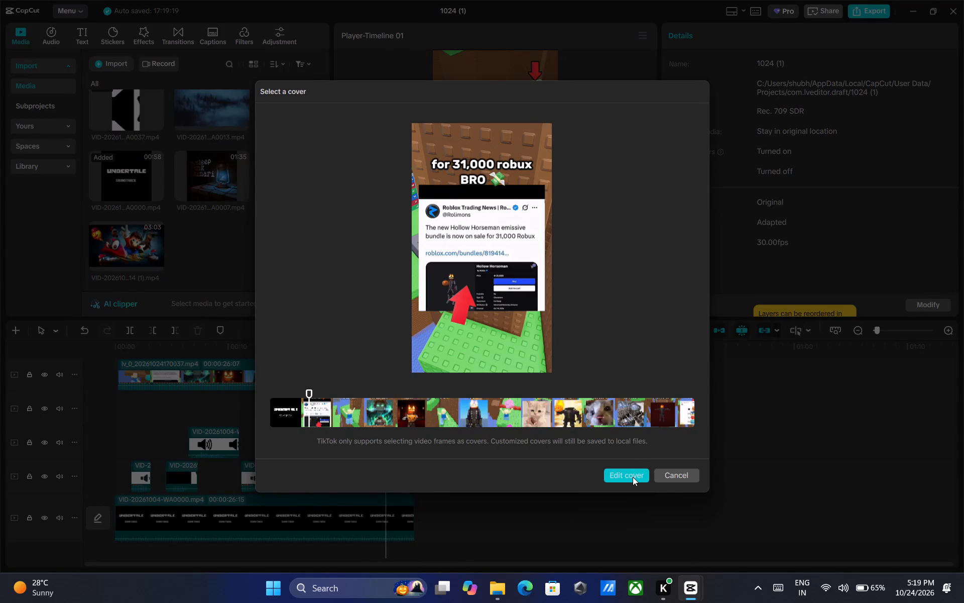
left_click(633, 477)
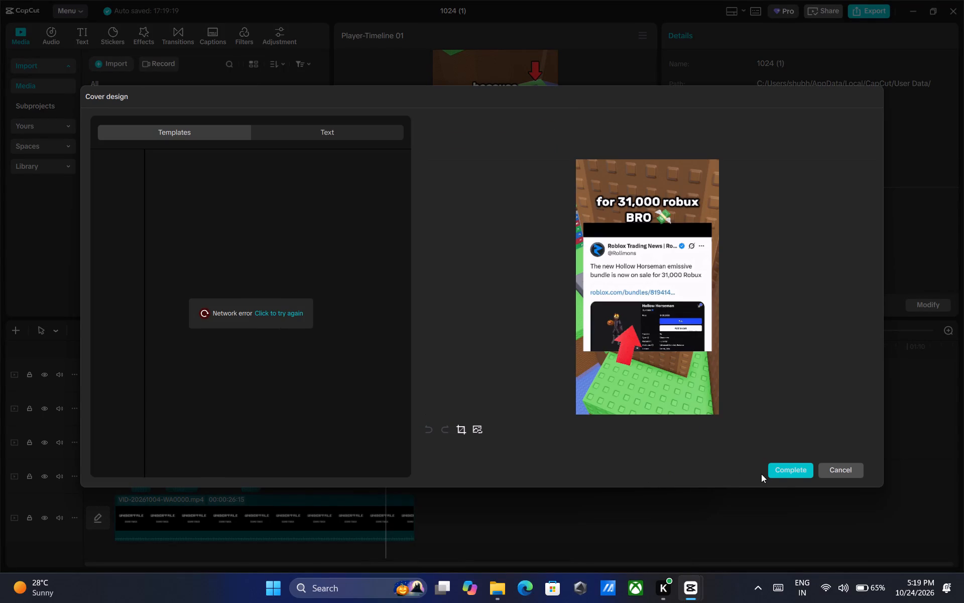
left_click(786, 474)
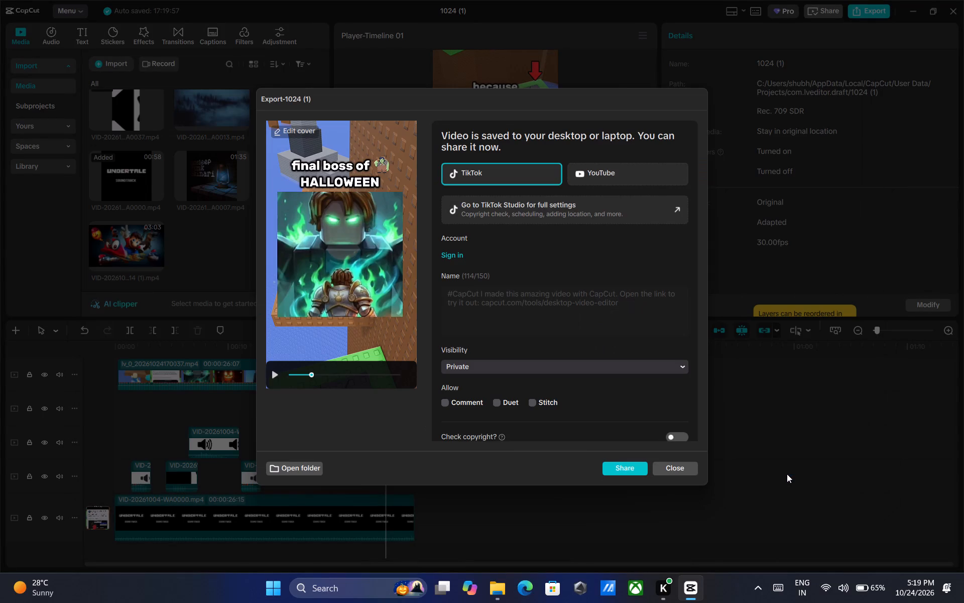
left_click(678, 468)
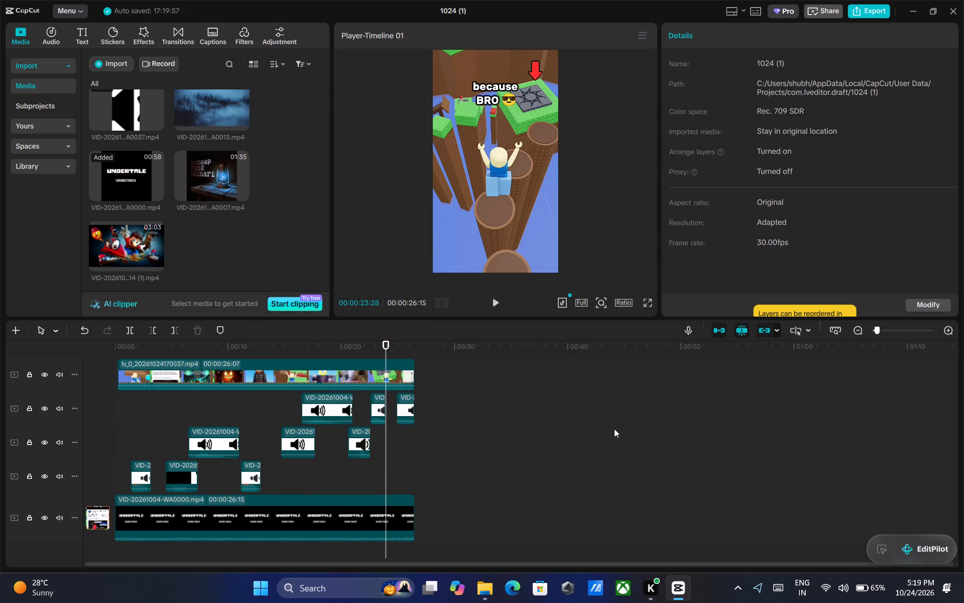
Play the finished timeline from the beginning to the end, switching to full screen, to review the final video.
left_click_drag(387, 344, 87, 344)
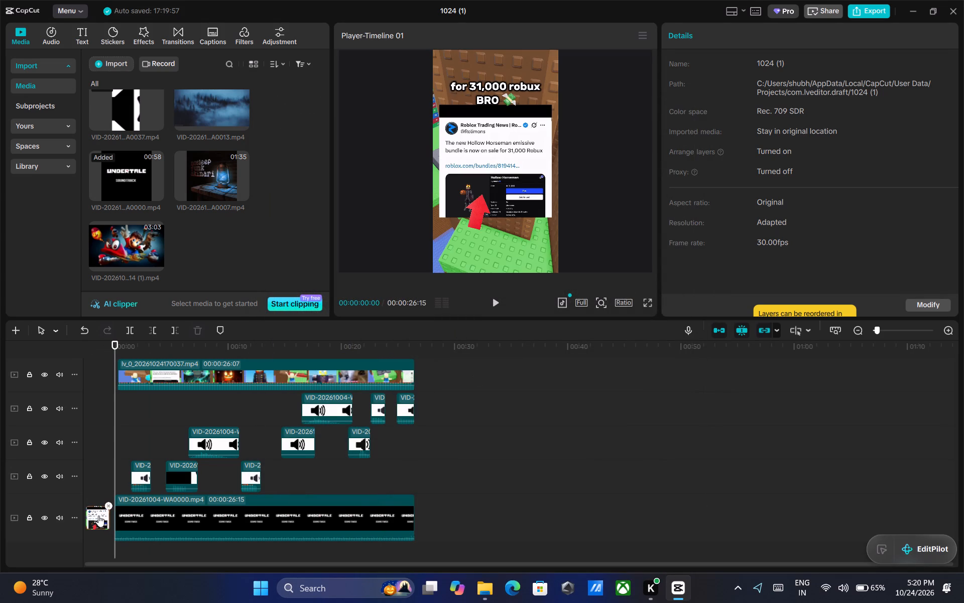
left_click(495, 303)
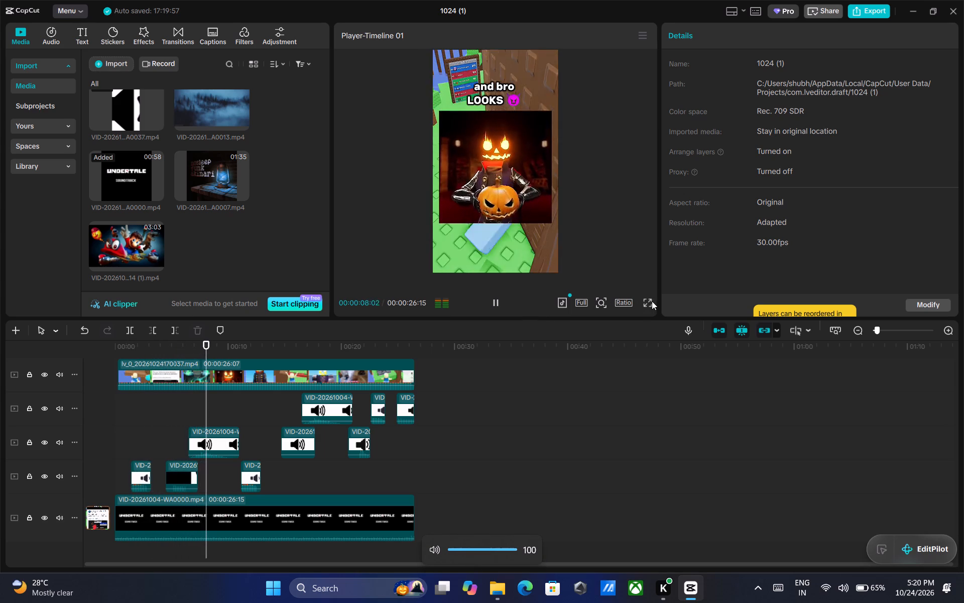
left_click(650, 301)
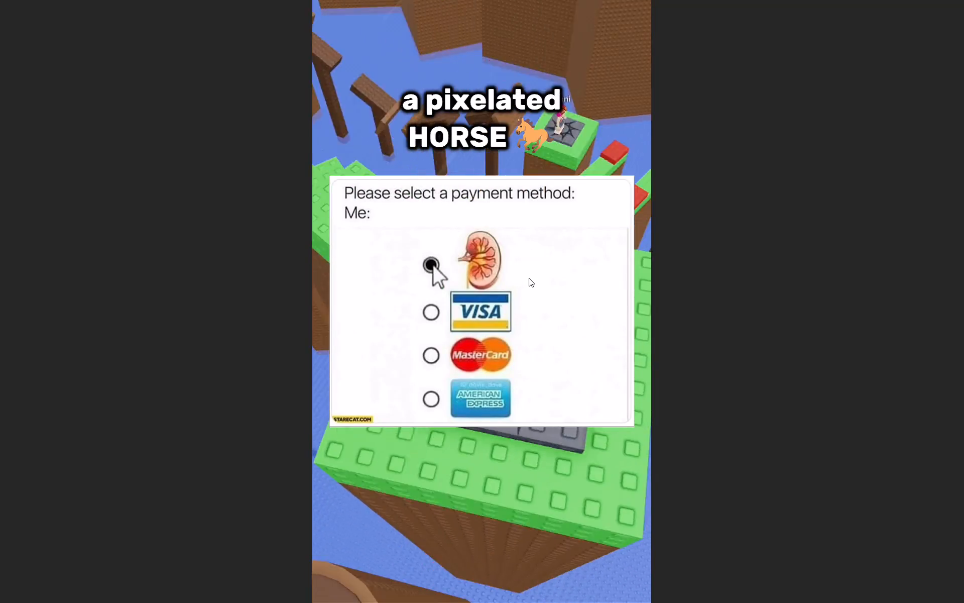
left_click(512, 281)
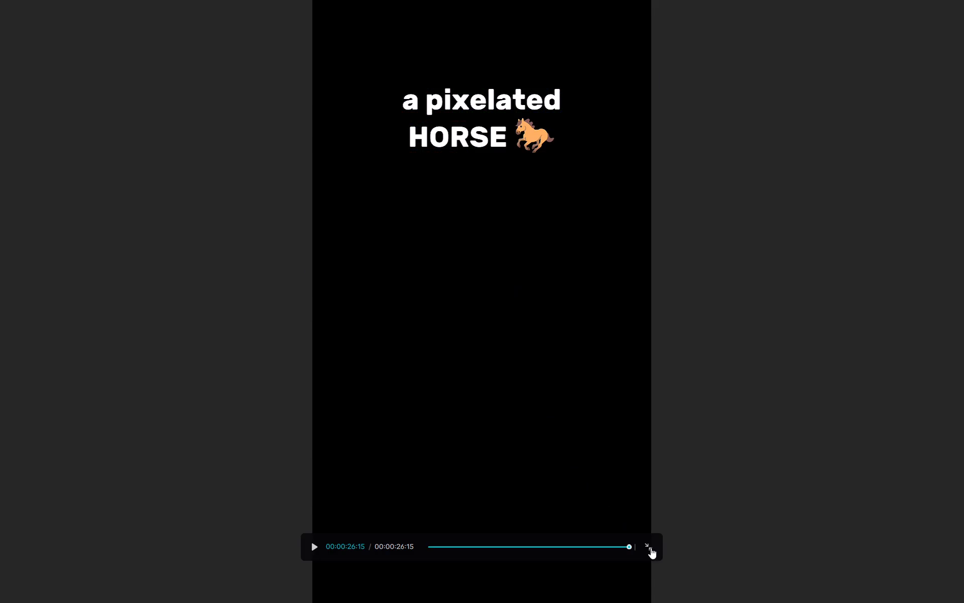
left_click(651, 548)
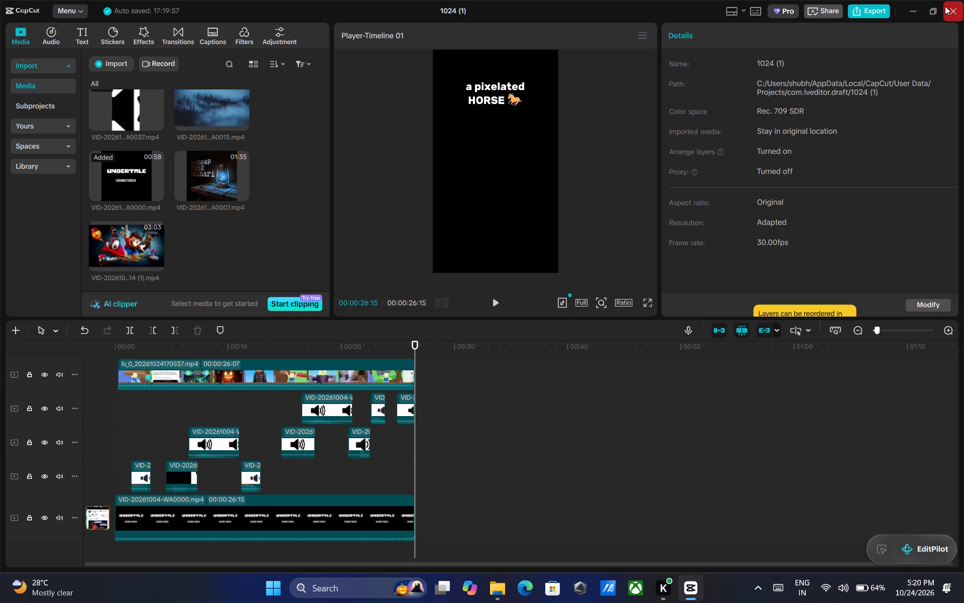